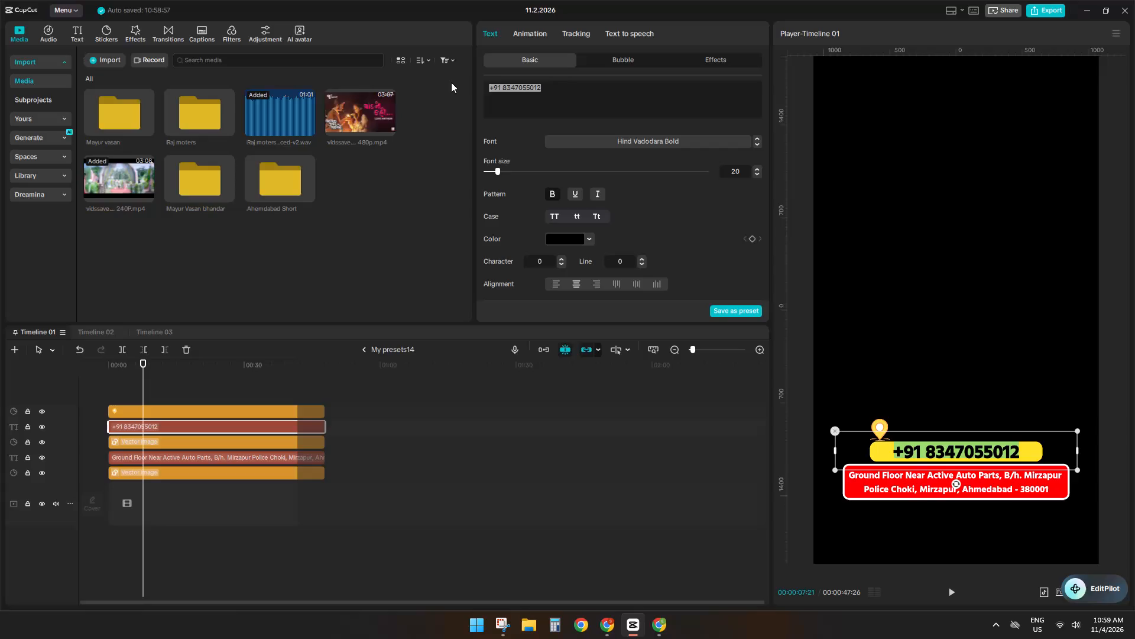
Replace the phone number in the selected text layer with the copied Gujarati line about the Hanumanji temple in Ahmedabad's Bhidbhanjan market.
key("ctrl+v")
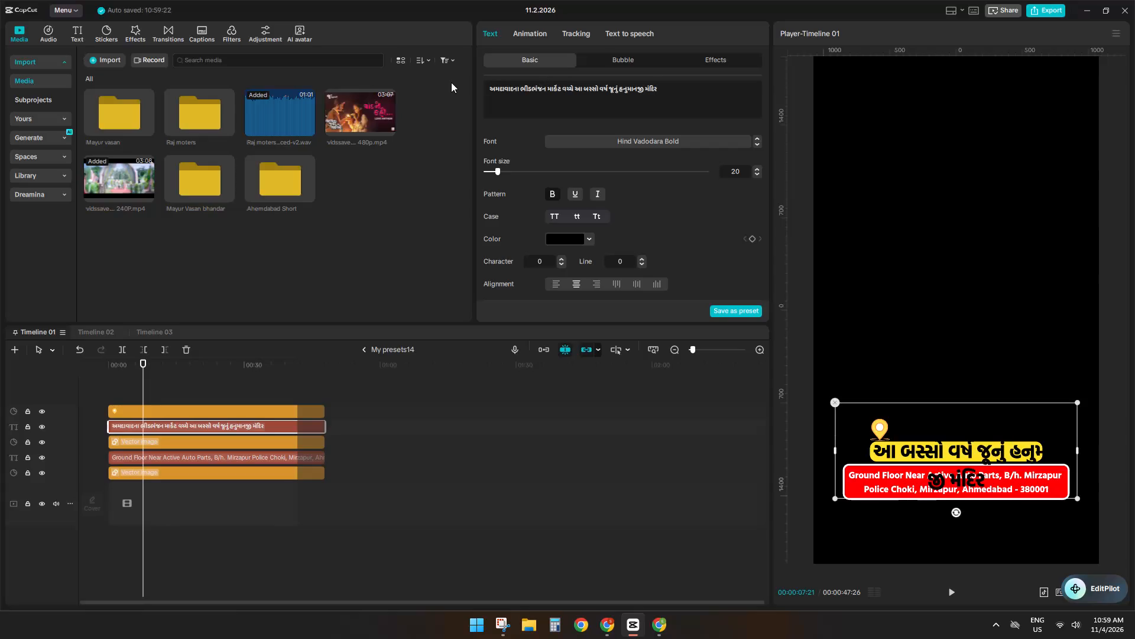
left_click_drag(686, 95, 491, 84)
left_click_drag(472, 84, 456, 84)
left_click_drag(475, 93, 505, 96)
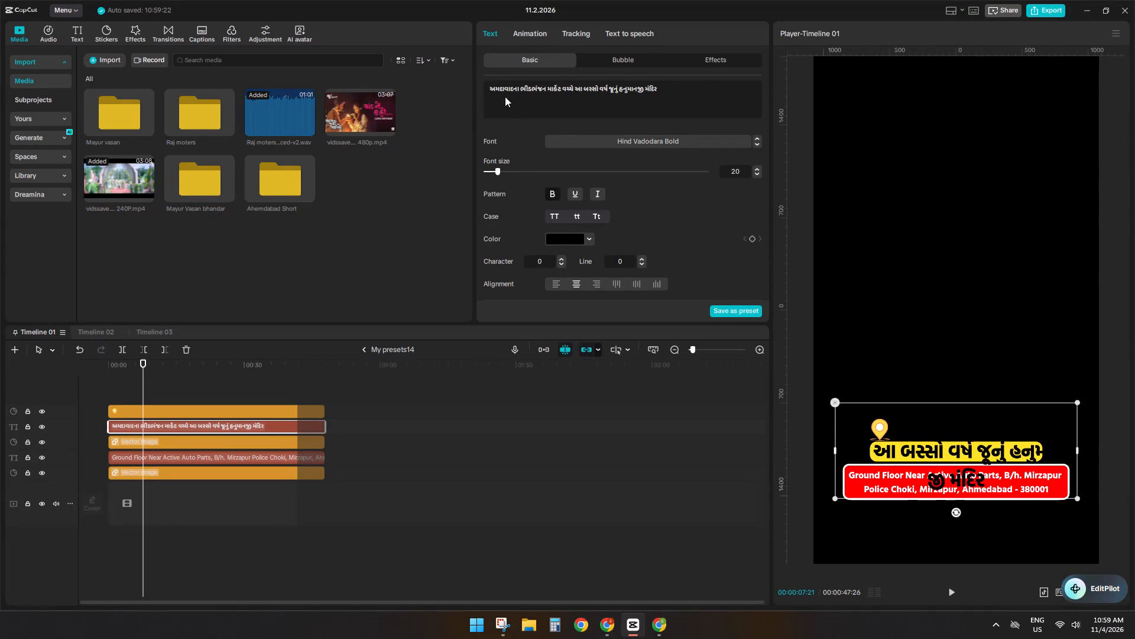
left_click_drag(505, 96, 508, 93)
left_click(508, 93)
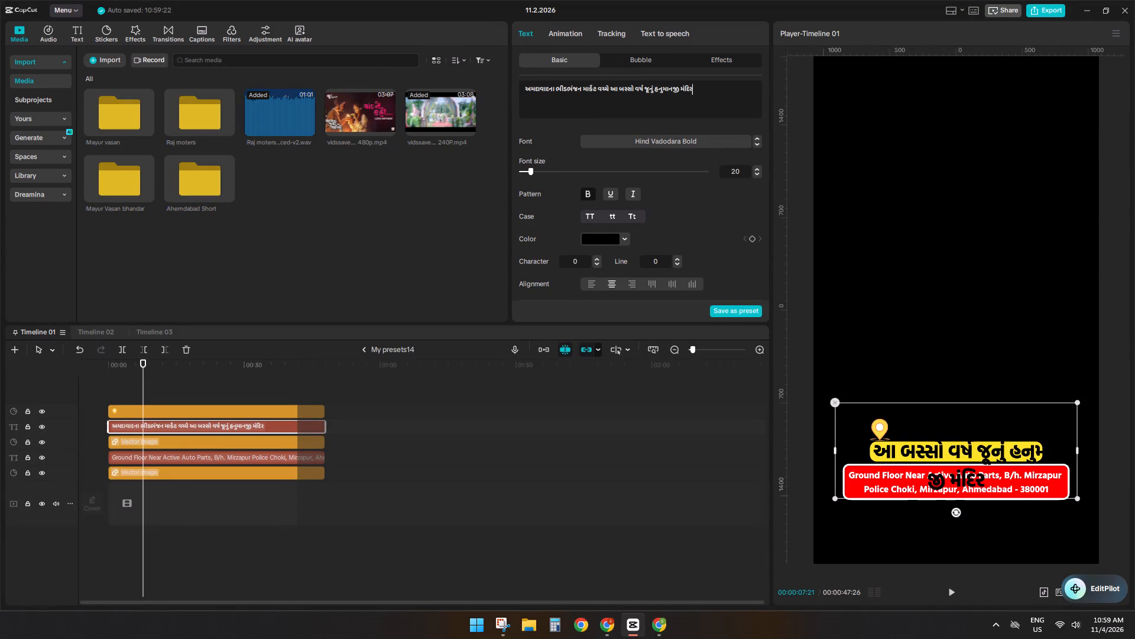
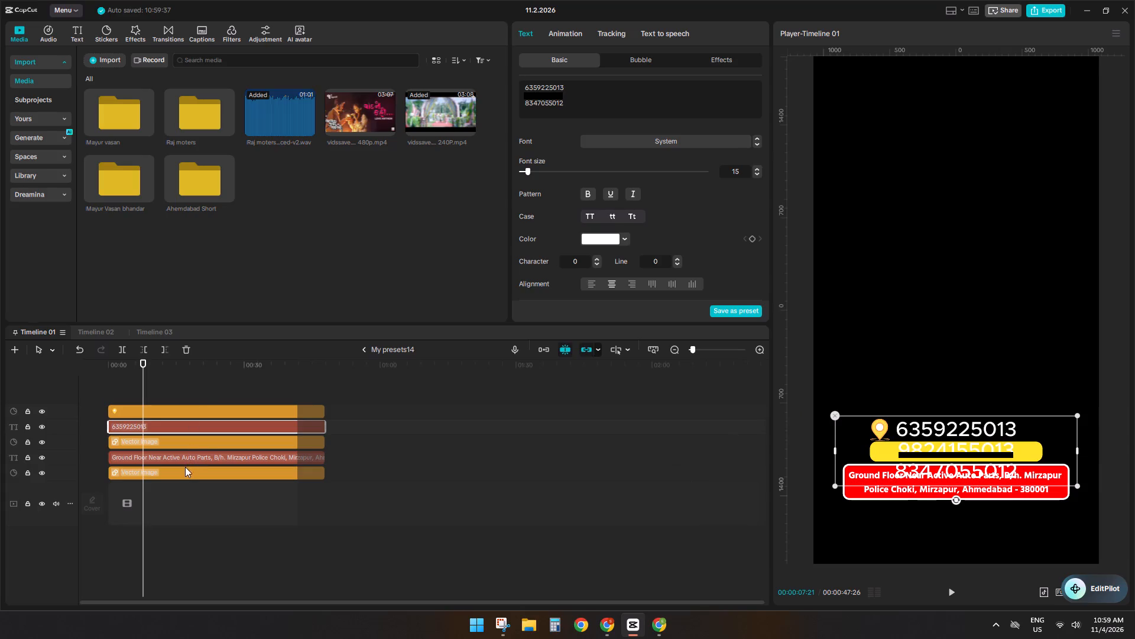
Move the red address box and its address text down together to a Y position of about -1366.
left_click_drag(267, 492, 203, 461)
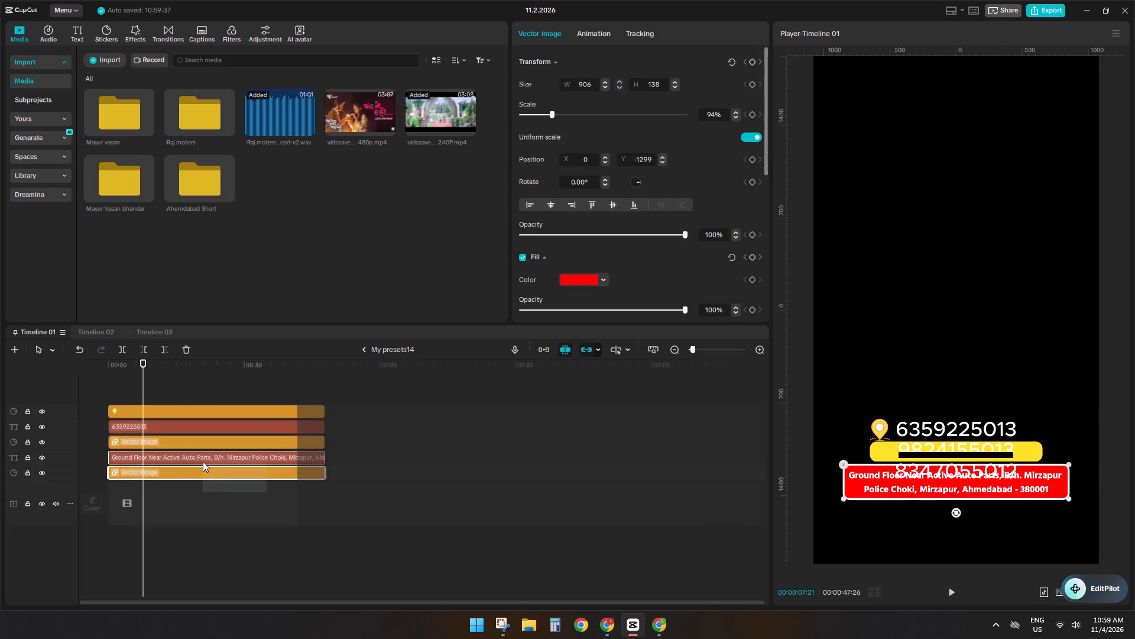
left_click_drag(203, 461, 202, 461)
left_click_drag(919, 489, 920, 495)
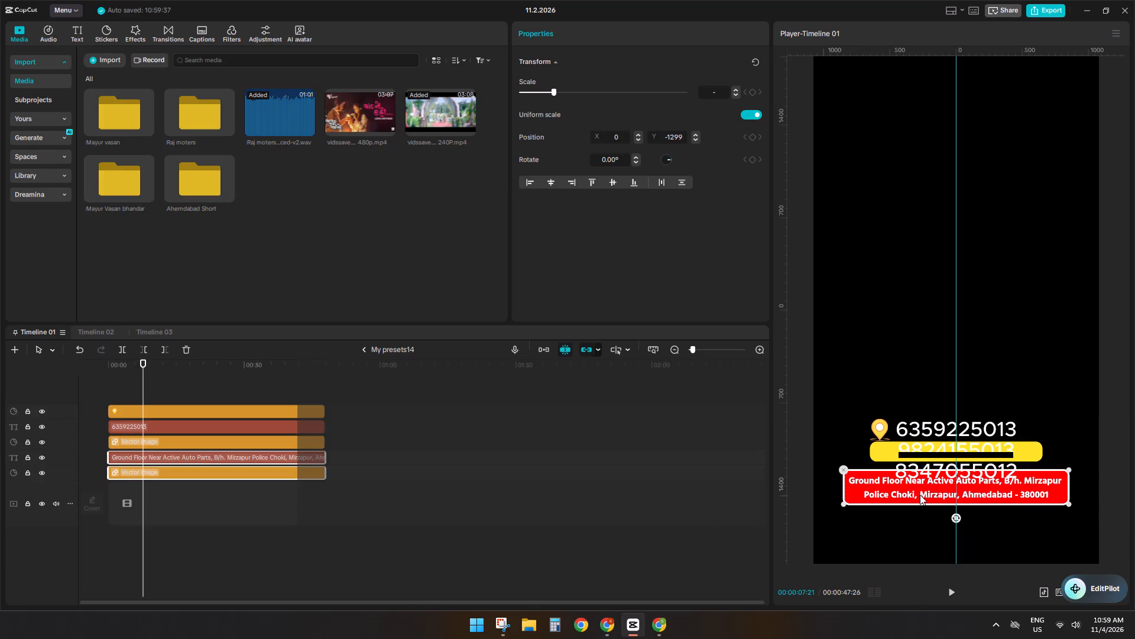
left_click_drag(920, 495, 920, 498)
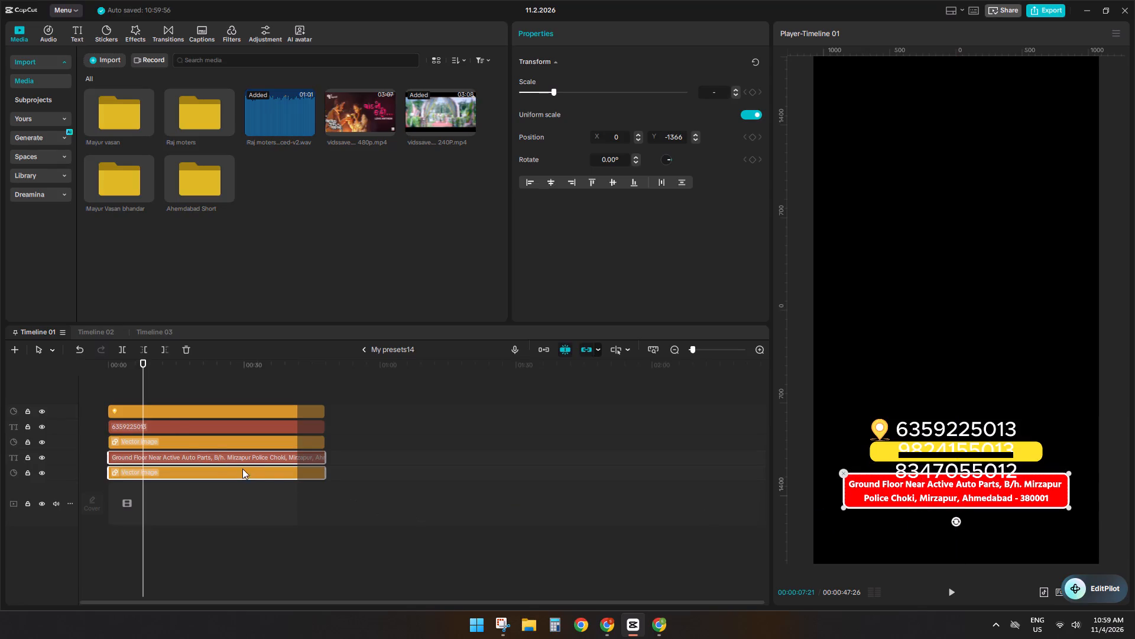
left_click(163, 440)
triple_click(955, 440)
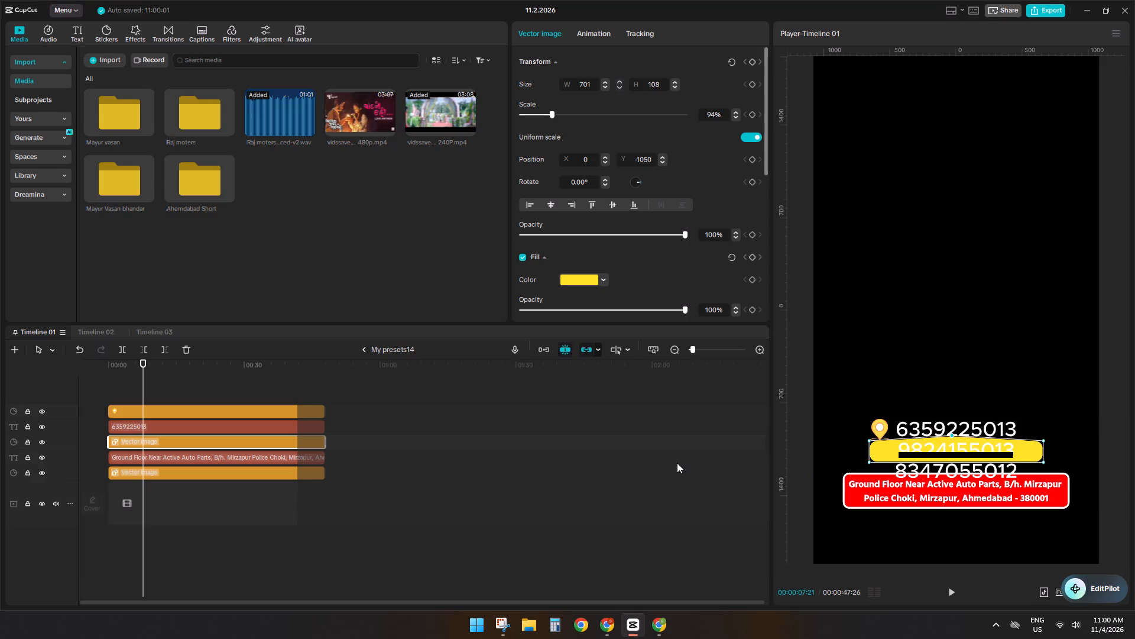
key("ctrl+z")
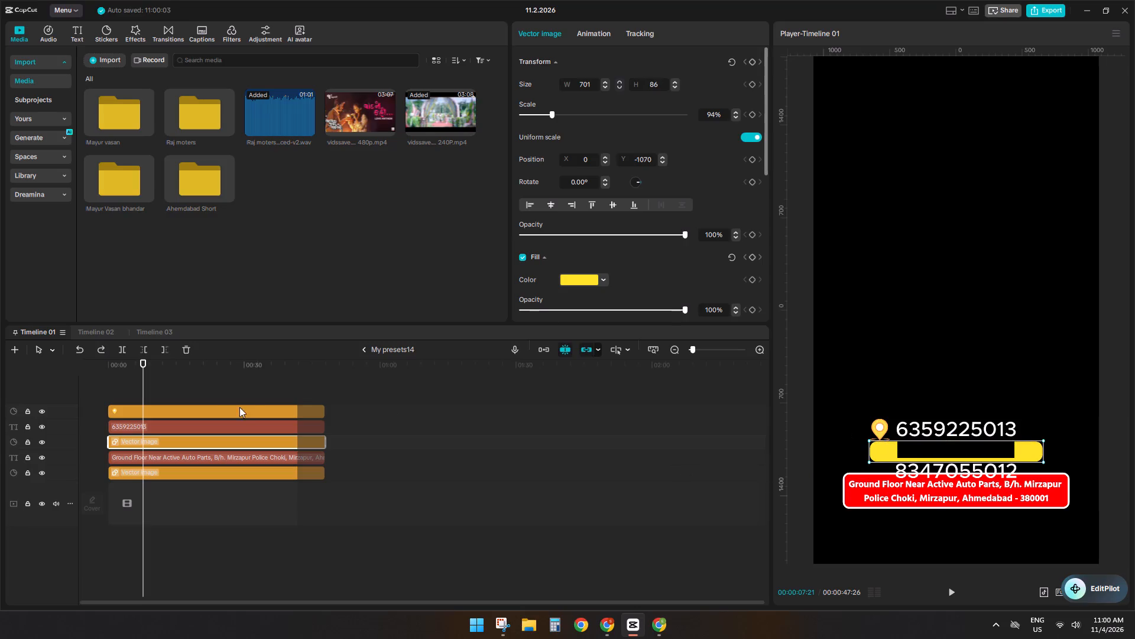
Stretch the yellow box behind the phone numbers to a height of about 127, keeping its centre in place.
left_click(168, 388)
left_click(169, 447)
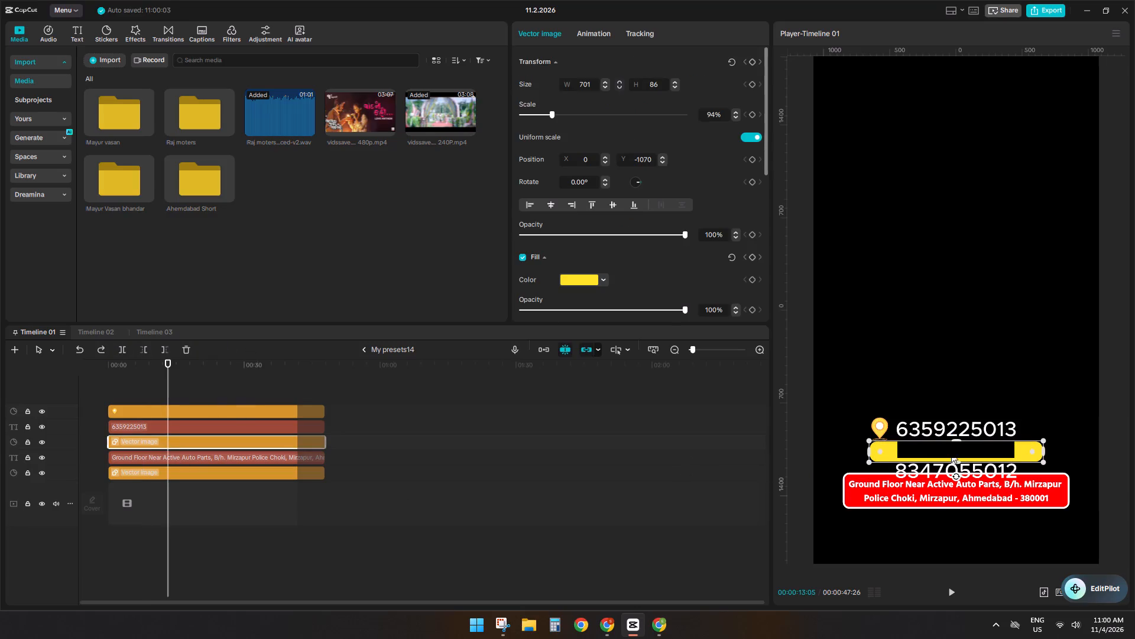
left_click_drag(955, 441, 956, 435)
left_click(956, 435)
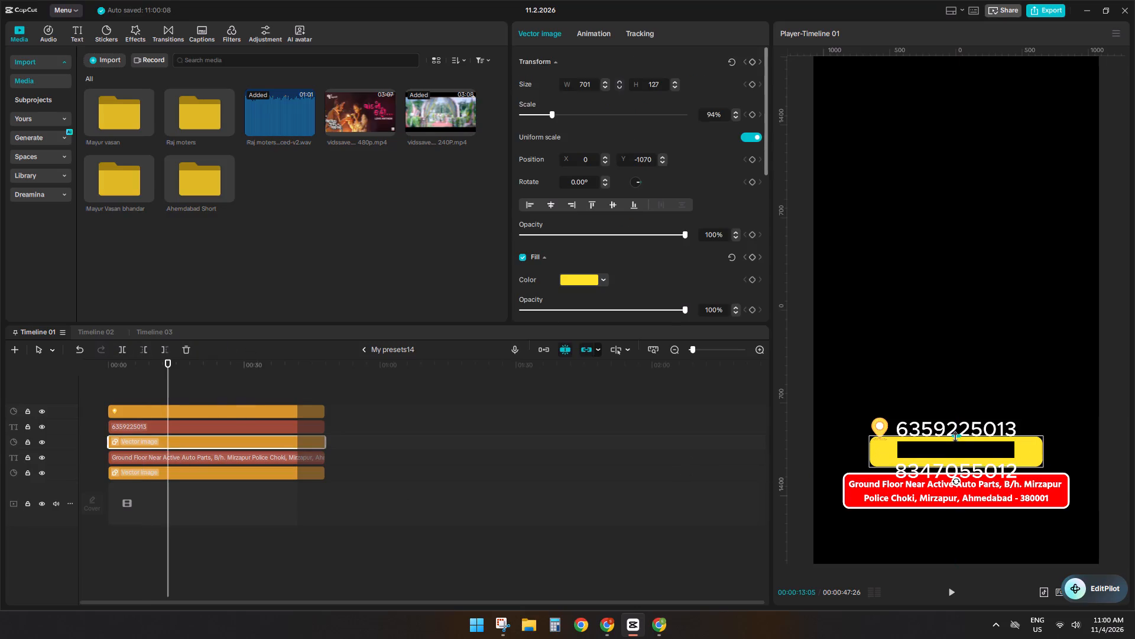
Scale the phone number text down to about the yellow box's width and shift it down so its first line sits on the box.
left_click(934, 427)
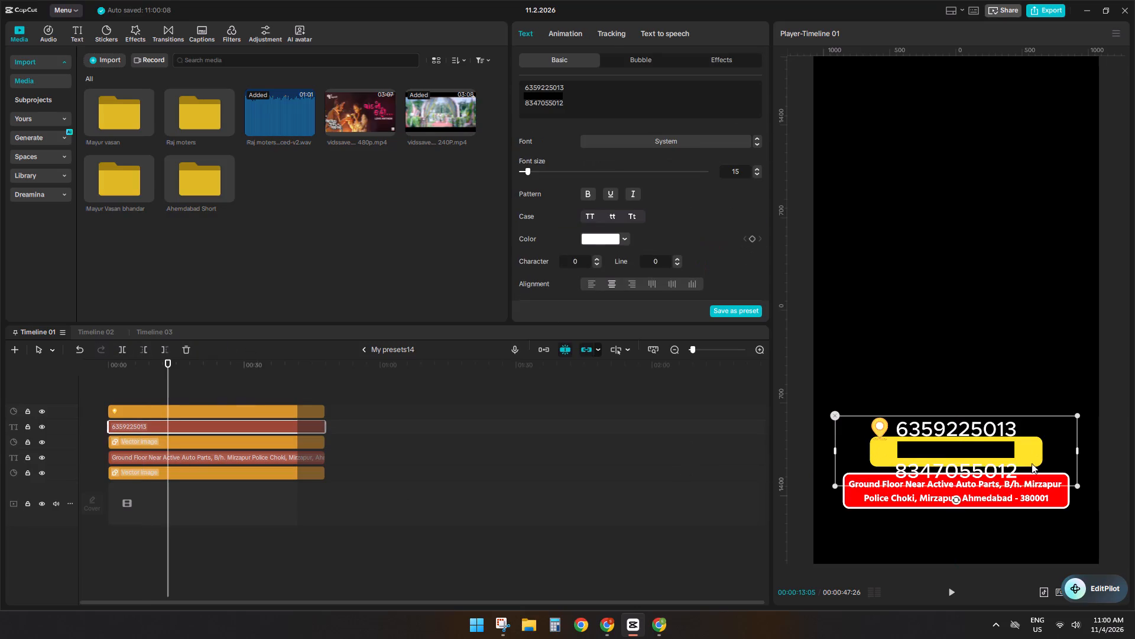
left_click_drag(1078, 484, 1020, 444)
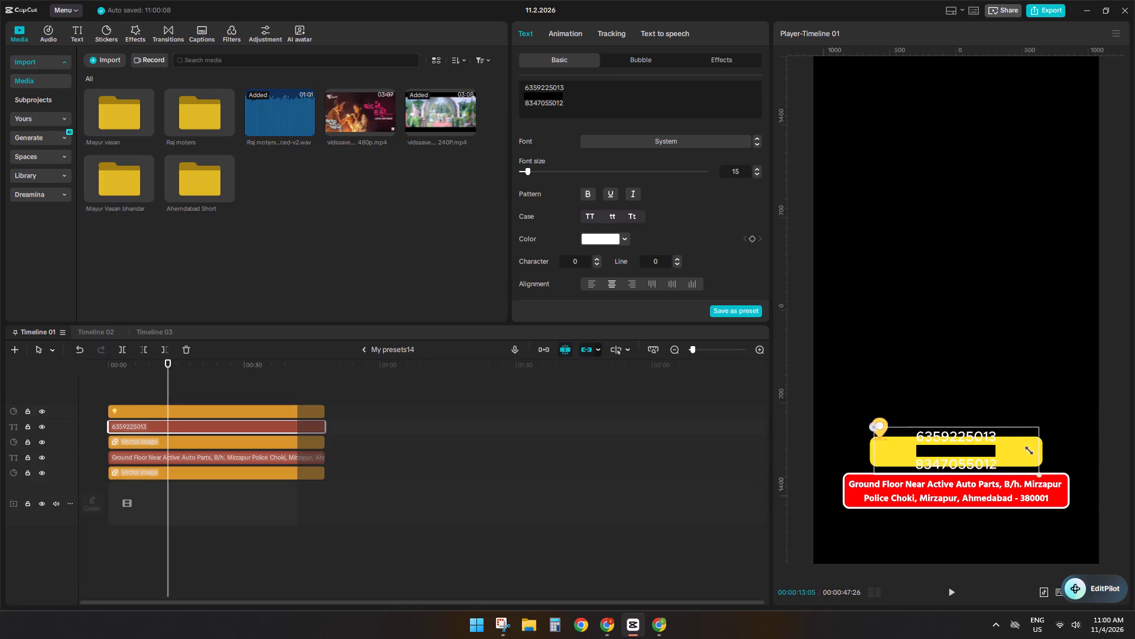
left_click_drag(1020, 444, 1030, 444)
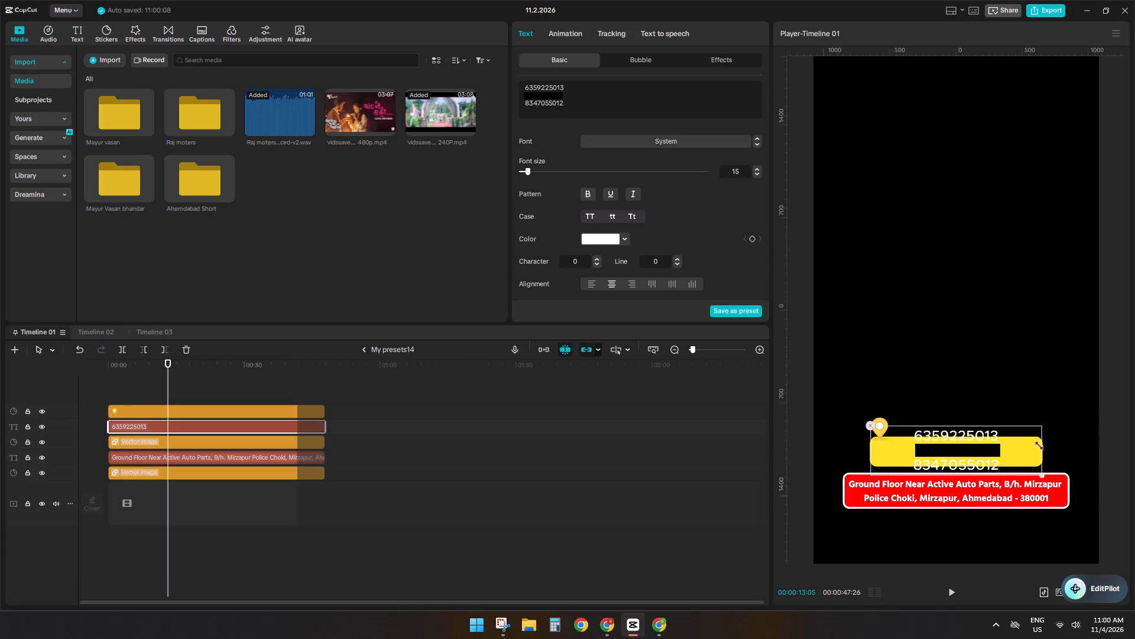
left_click_drag(1030, 444, 1039, 446)
left_click_drag(961, 453, 959, 463)
triple_click(959, 463)
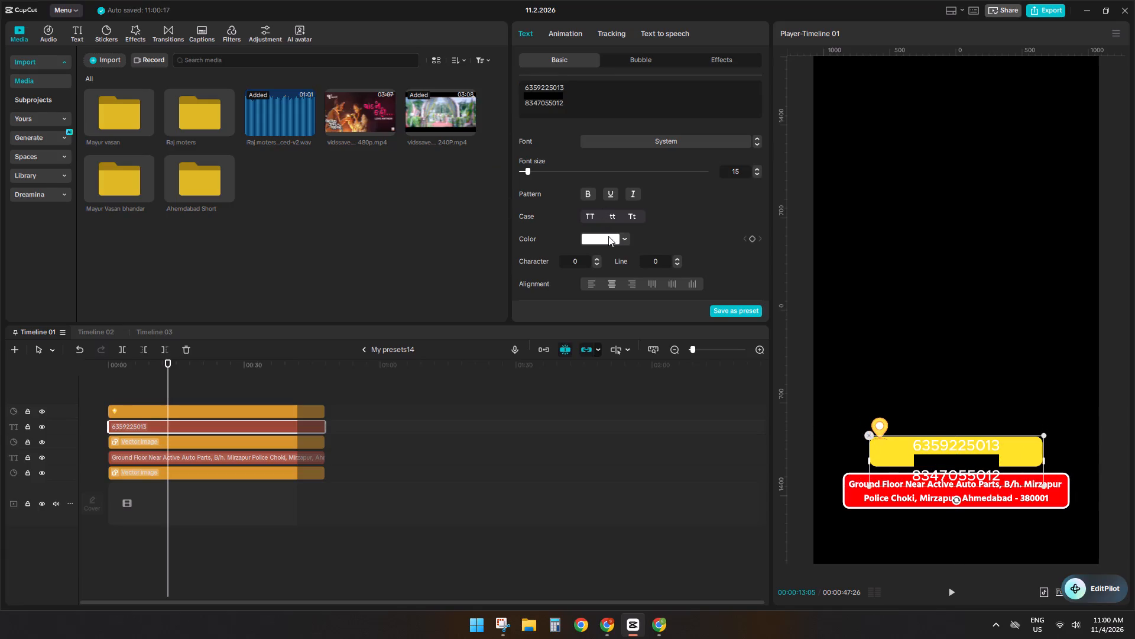
Set the phone number text to black (000000) in the Hind Vadodara Bold font.
left_click(608, 236)
left_click_drag(616, 314, 449, 354)
left_click(644, 146)
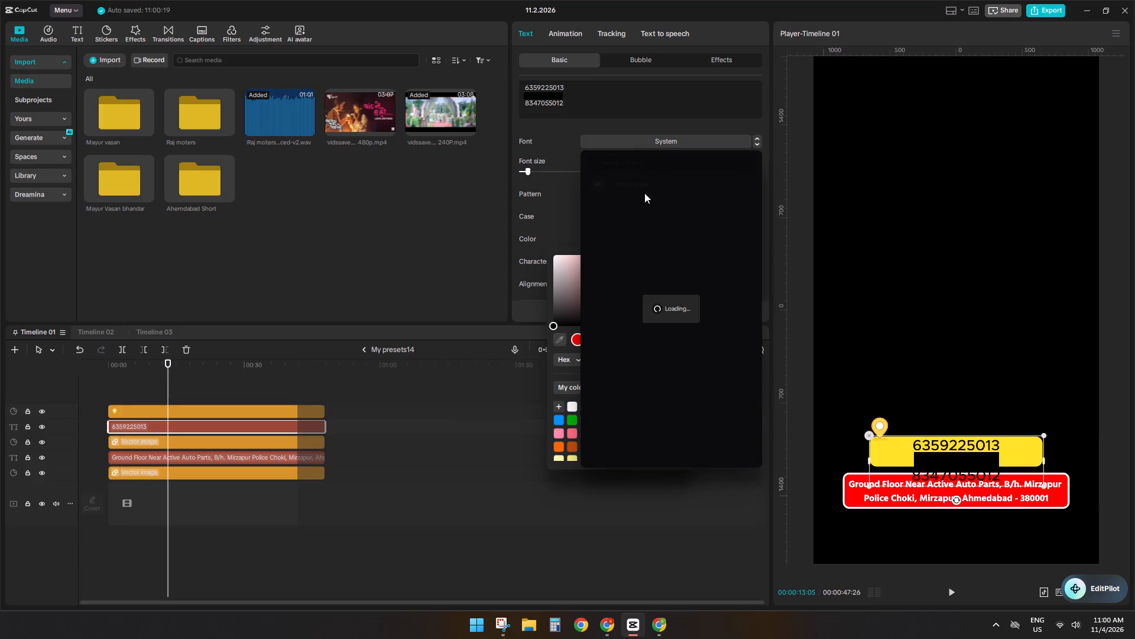
scroll(634, 230, "up", 2)
left_click(627, 225)
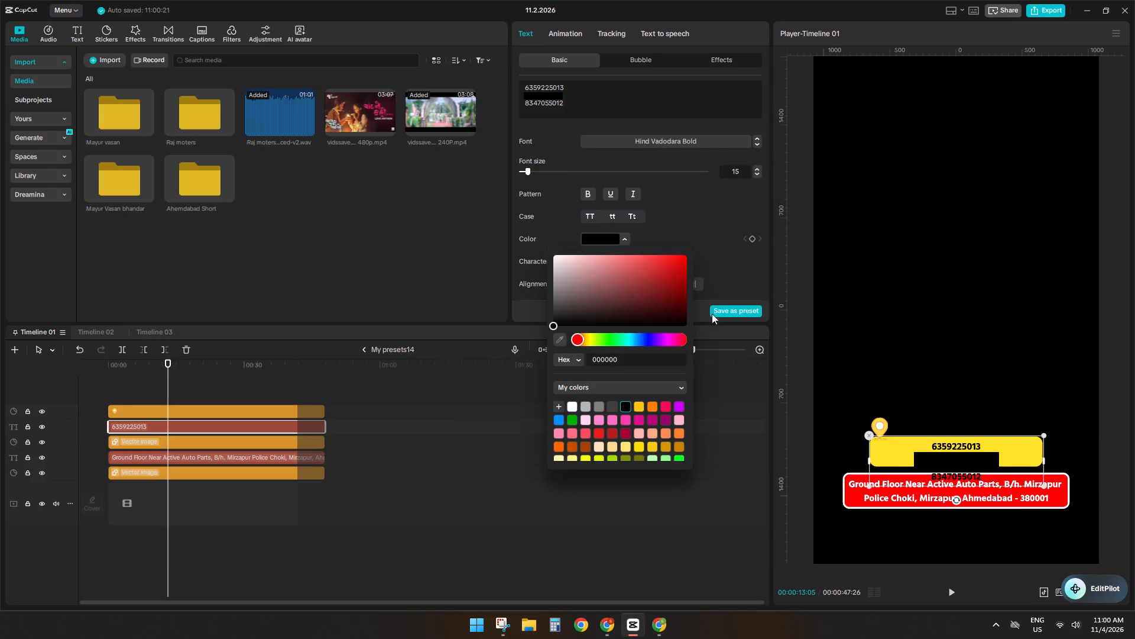
left_click(465, 387)
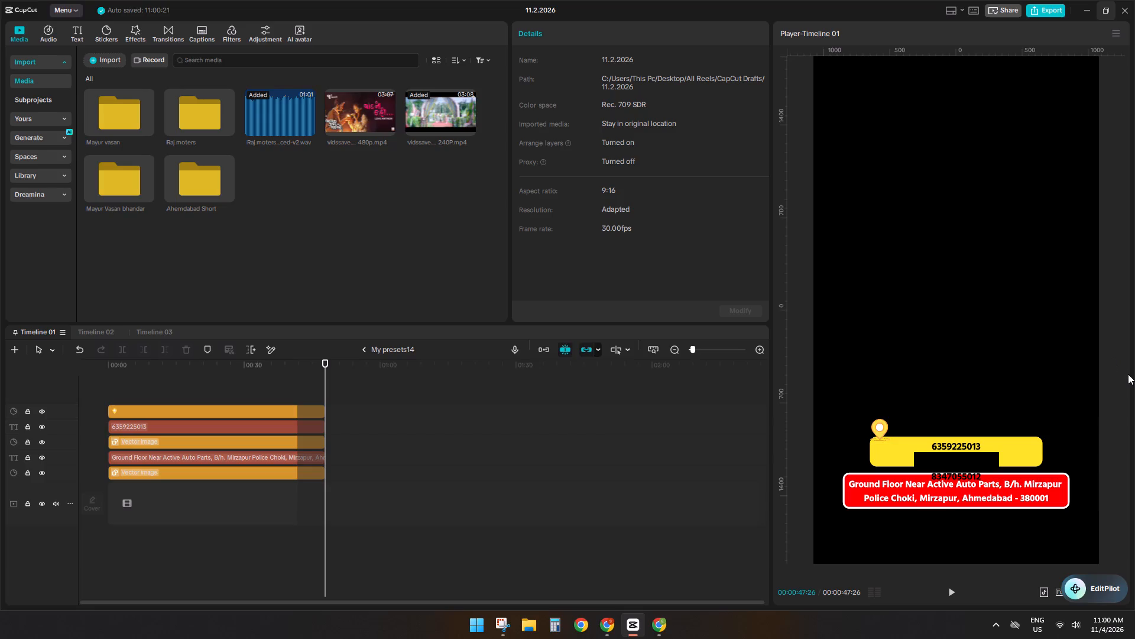
Narrow the phone number text box slightly and join the last number onto the second line, separated by " / ".
double_click(151, 427)
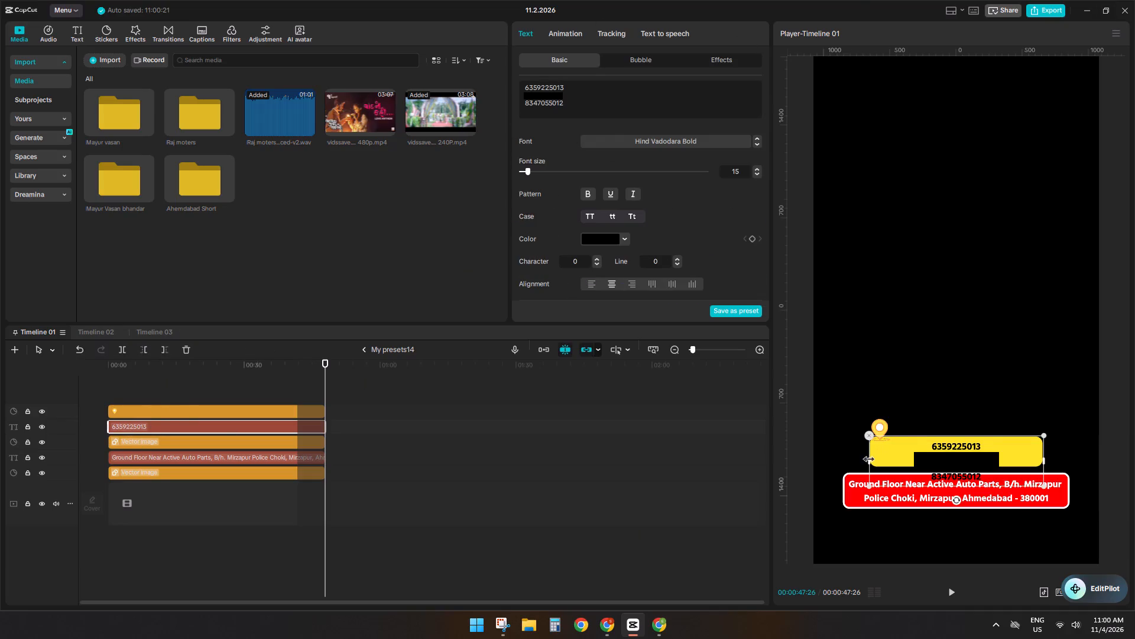
left_click_drag(869, 460, 874, 463)
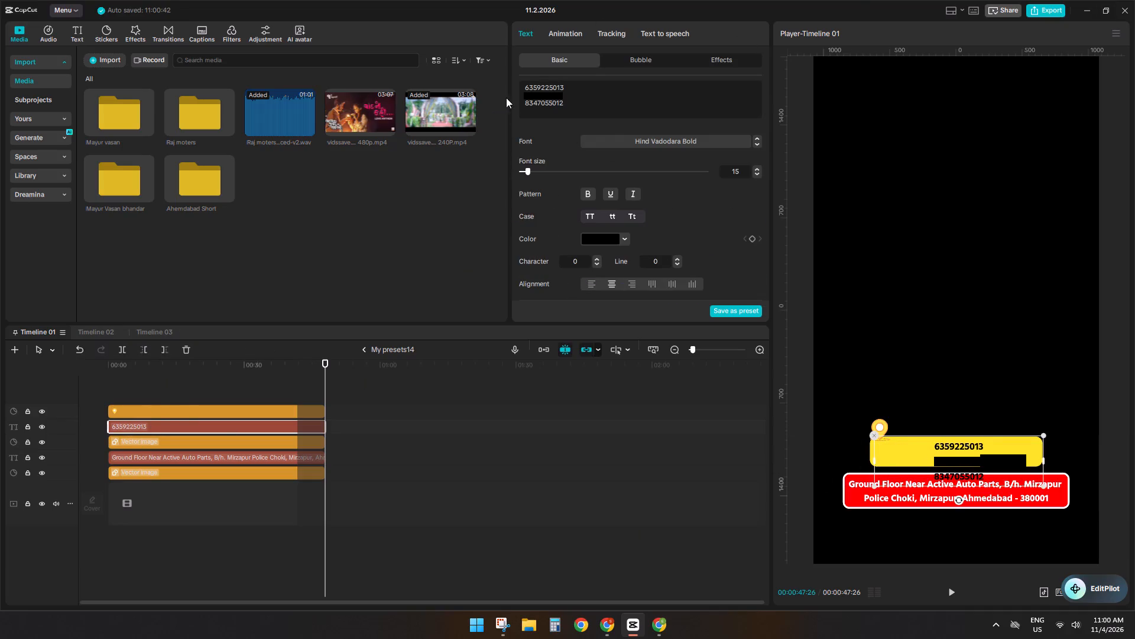
left_click(525, 110)
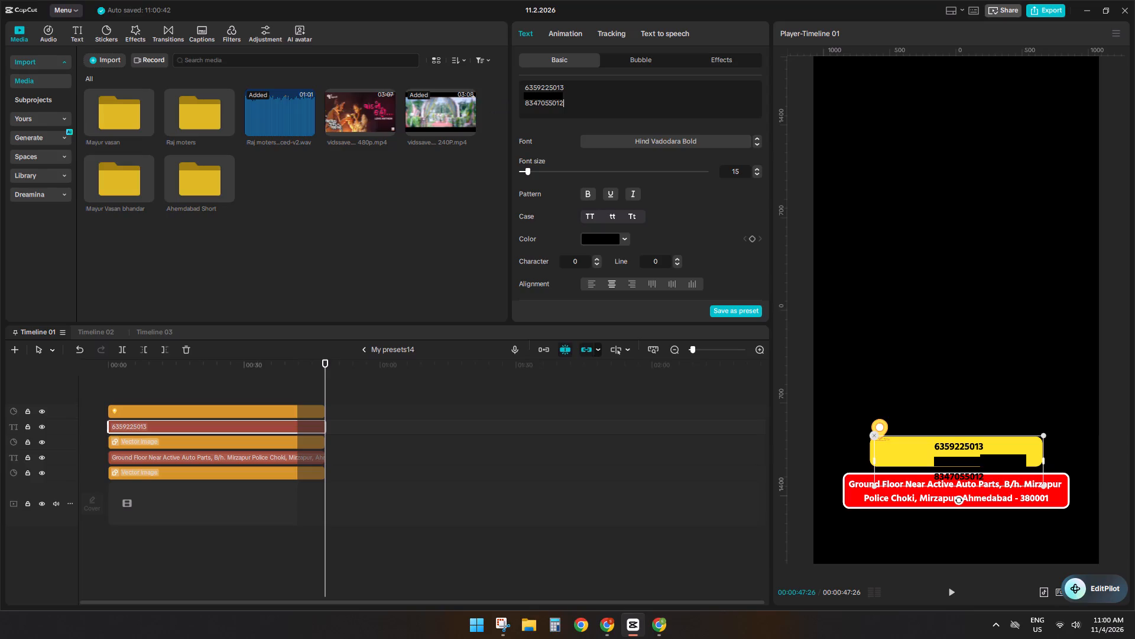
double_click(525, 110)
left_click(525, 104)
key("BackSpace")
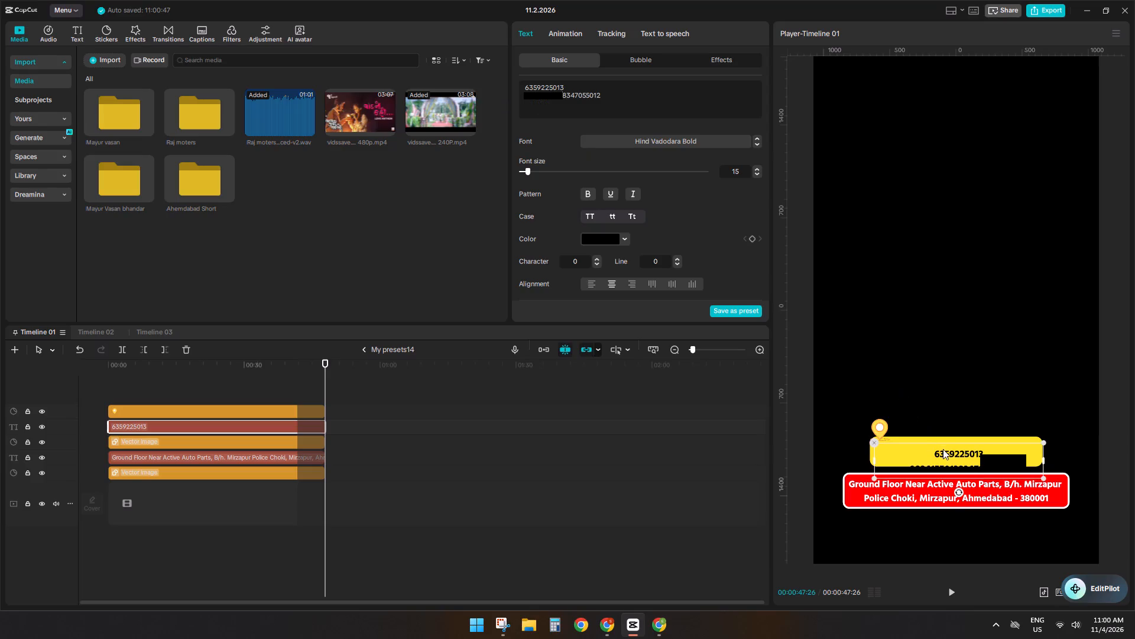
key("space")
key("slash")
key("space")
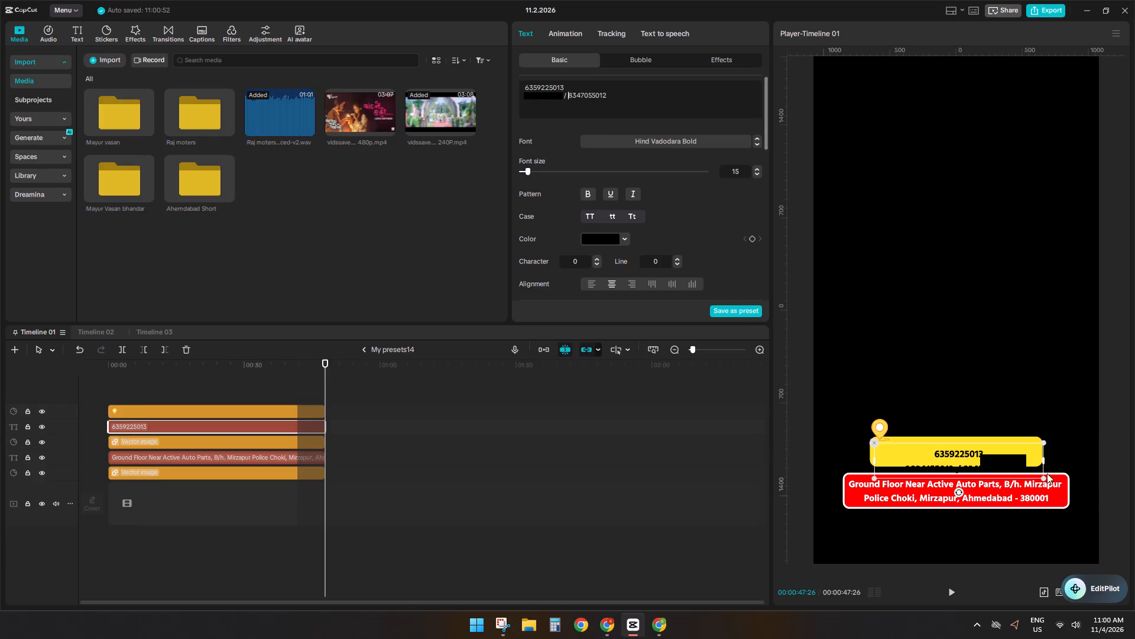
Centre the two-line phone number text on the yellow box and enlarge it until the second line nearly spans the box.
left_click_drag(967, 453, 963, 444)
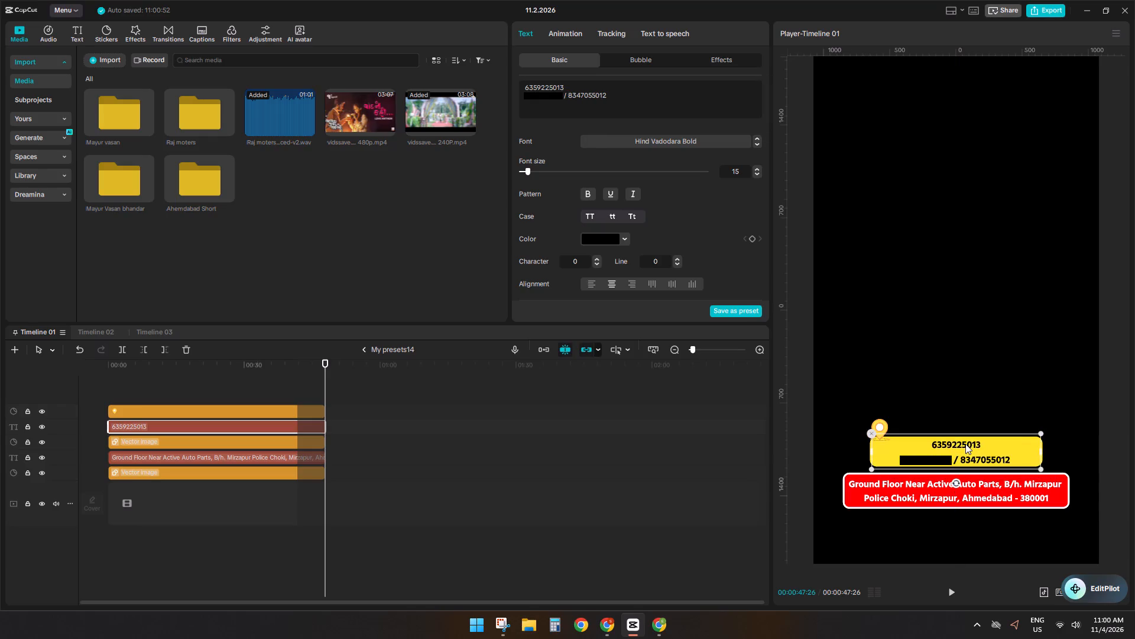
left_click_drag(1042, 433, 1095, 421)
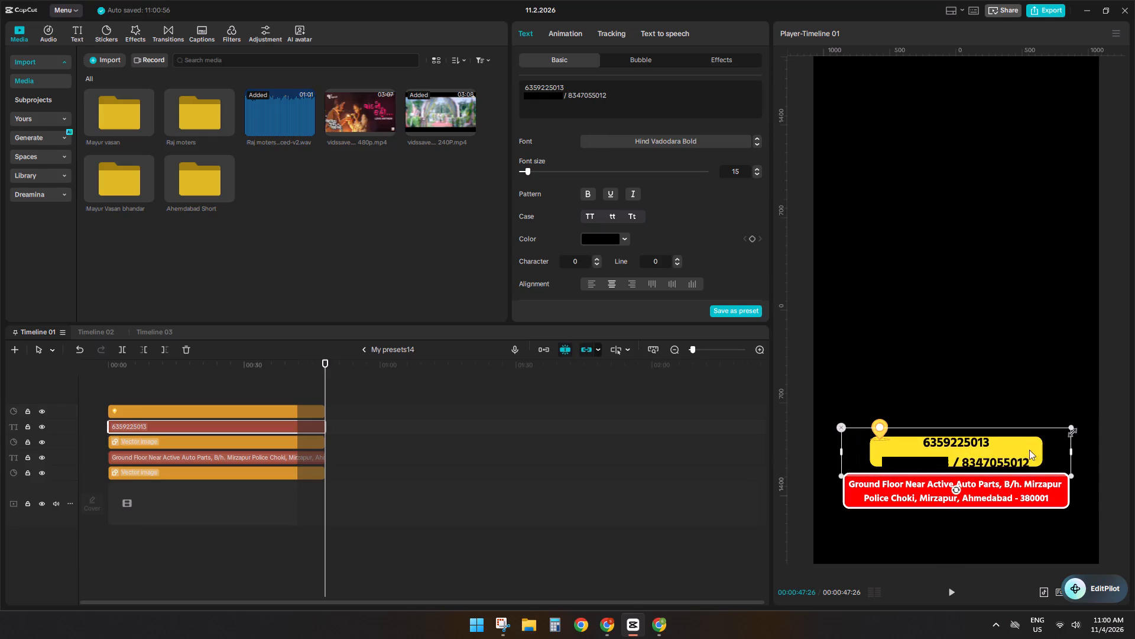
left_click(1001, 453)
left_click(998, 449)
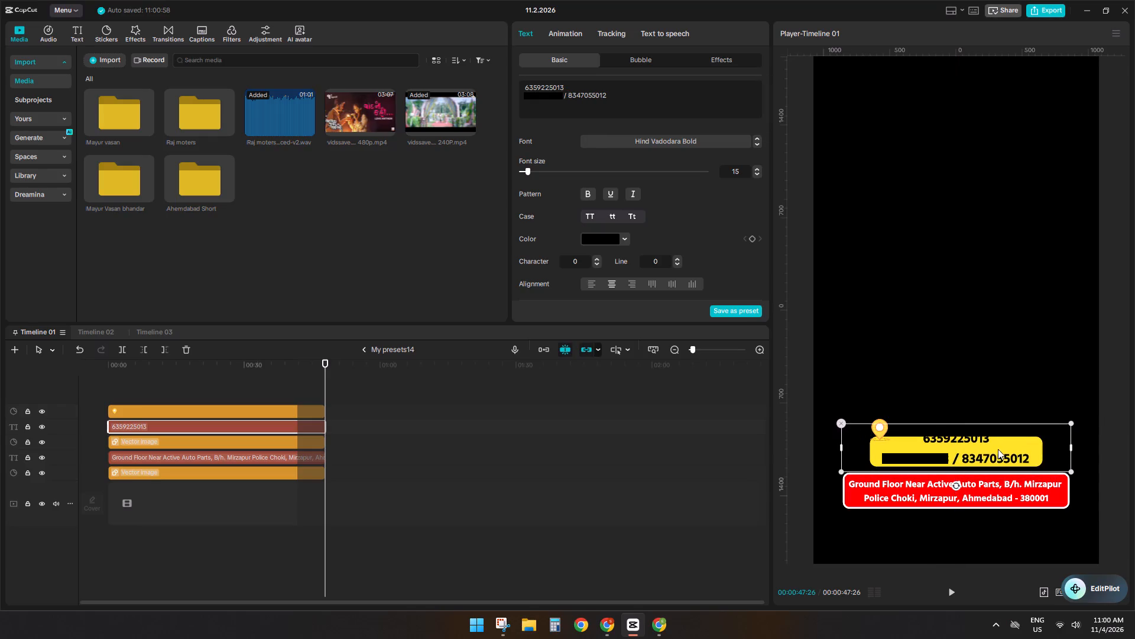
left_click_drag(1068, 419, 1085, 416)
left_click(1085, 416)
left_click(218, 422)
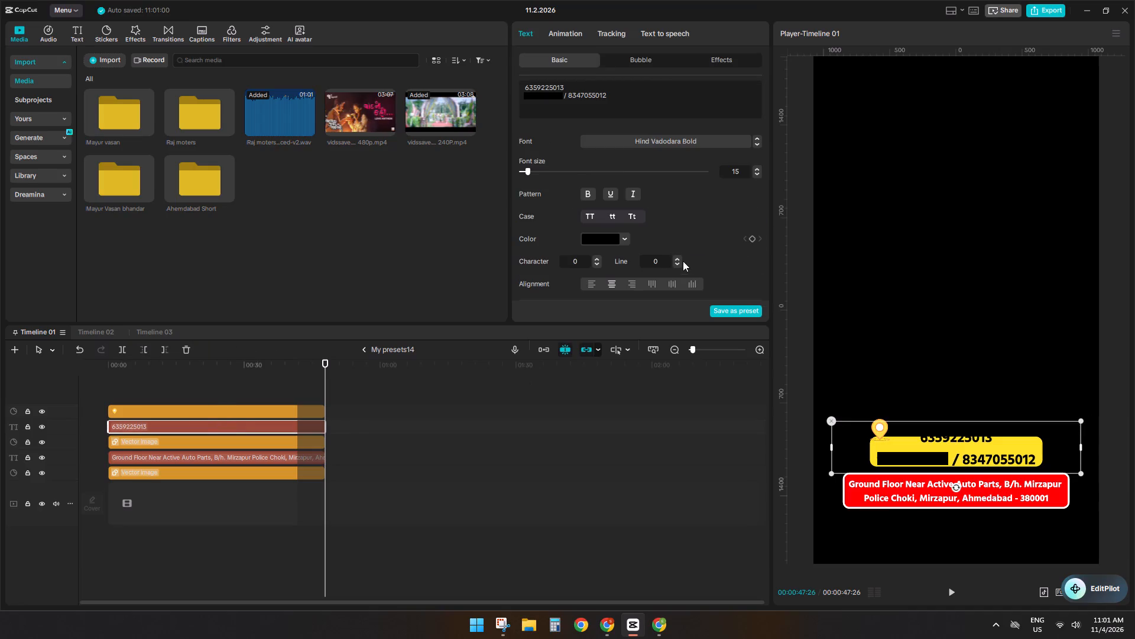
Tighten the line spacing of the phone number text to -8.
triple_click(677, 264)
double_click(677, 264)
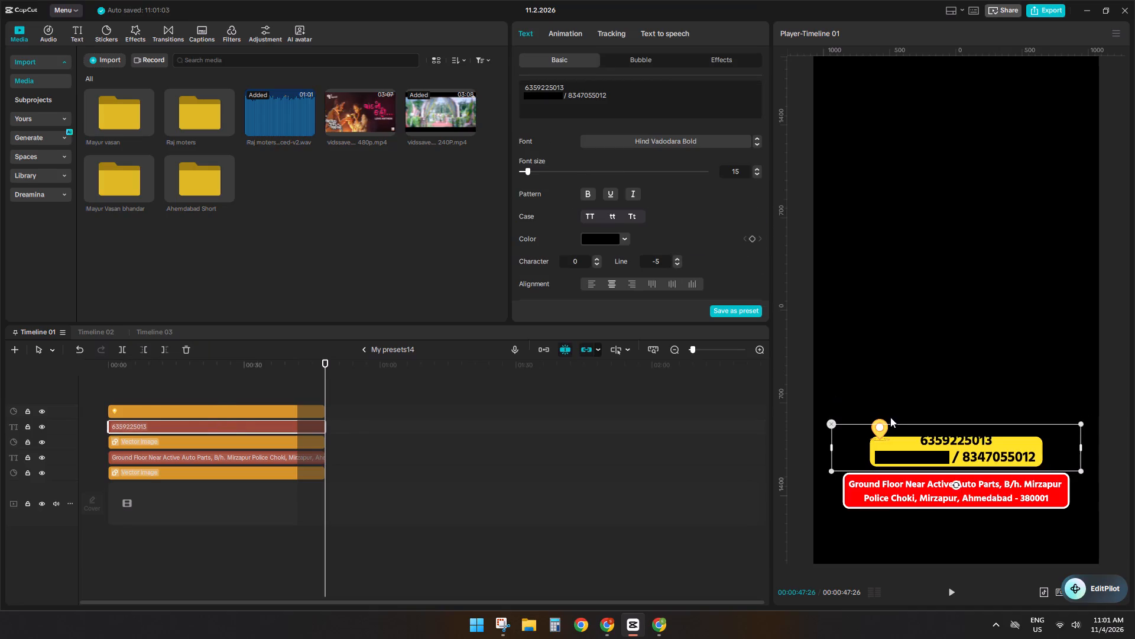
triple_click(675, 264)
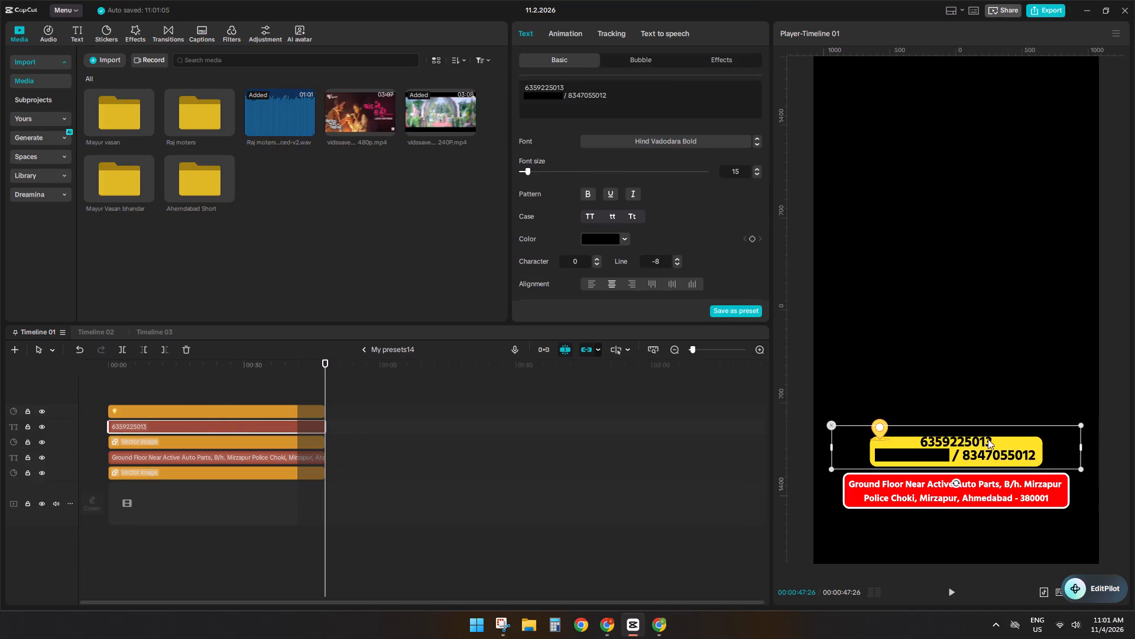
double_click(984, 444)
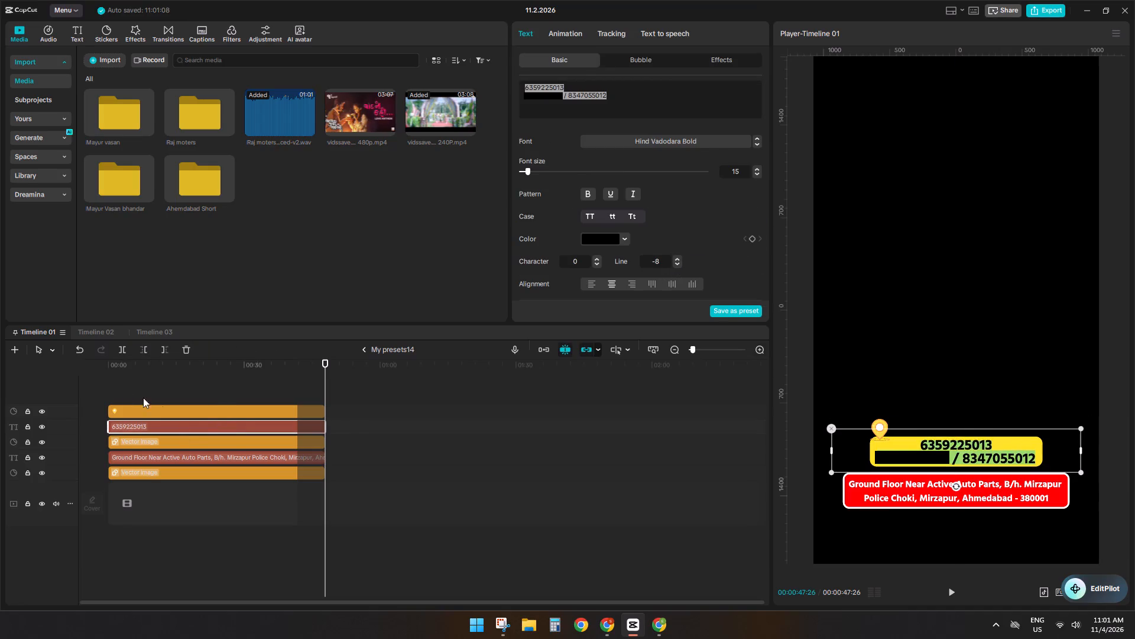
Add the country code "+91" and a space before the first phone number in the two-line phone text.
left_click(176, 385)
left_click(169, 427)
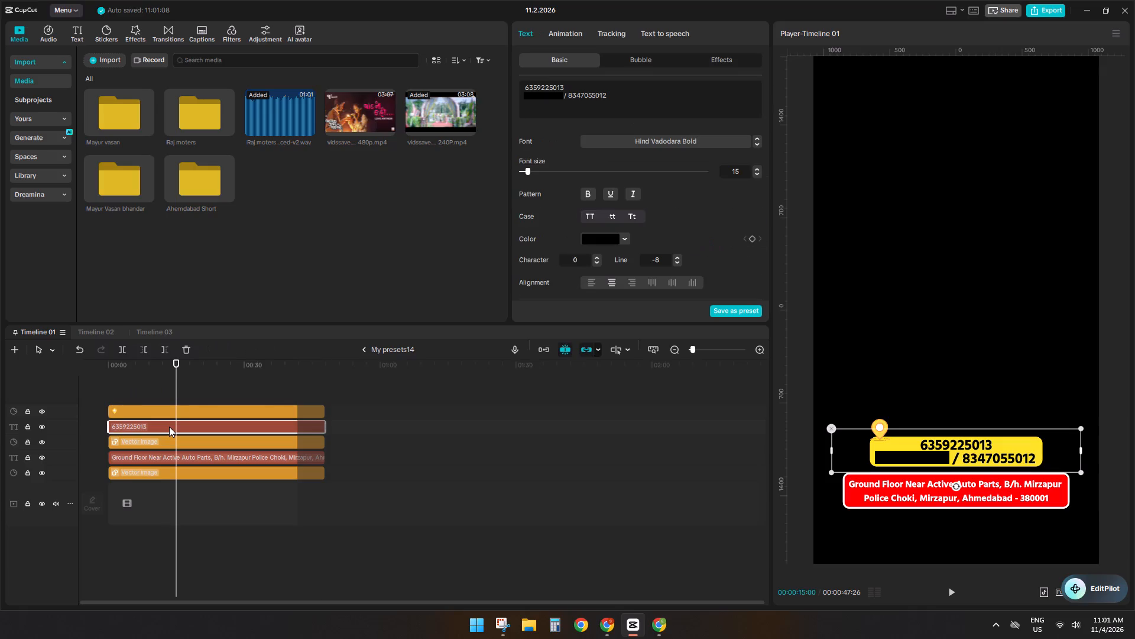
double_click(184, 402)
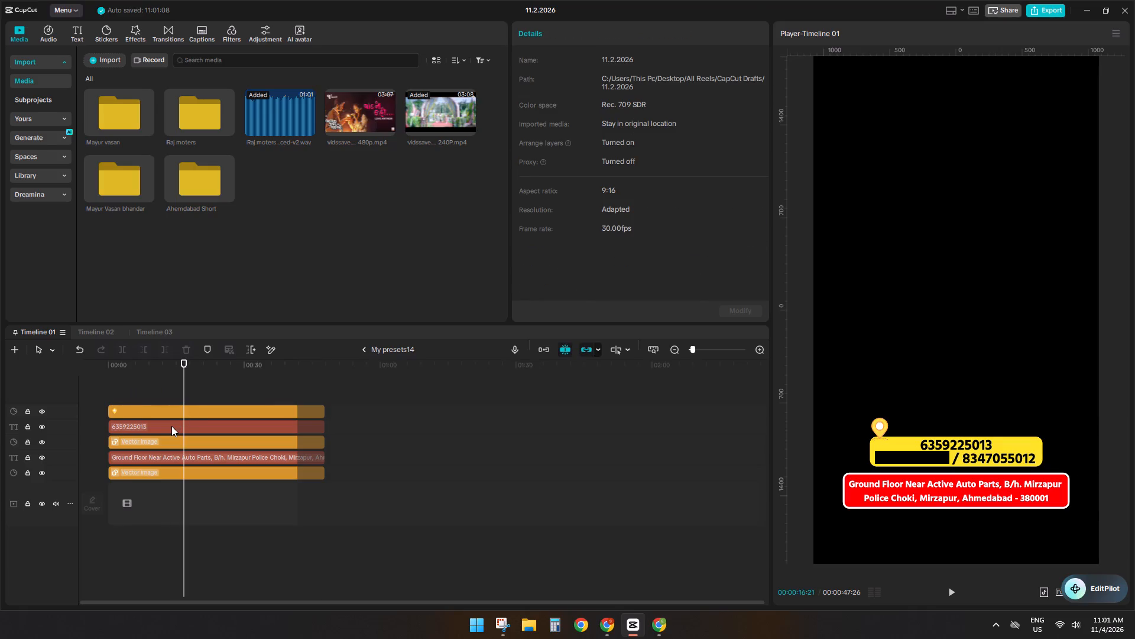
left_click(171, 426)
left_click(526, 84)
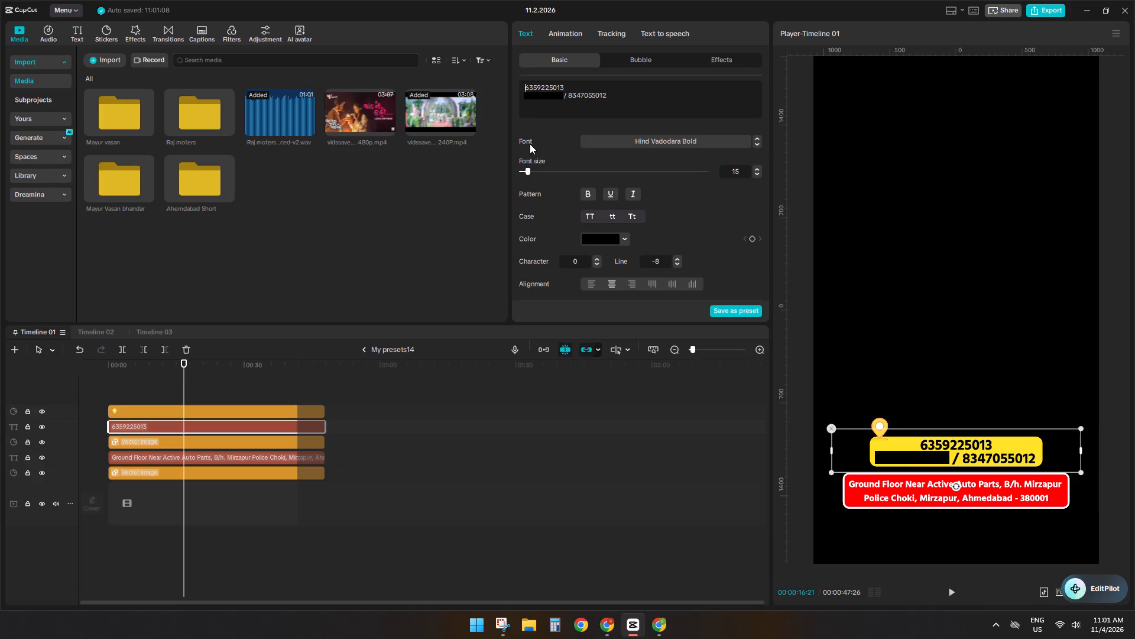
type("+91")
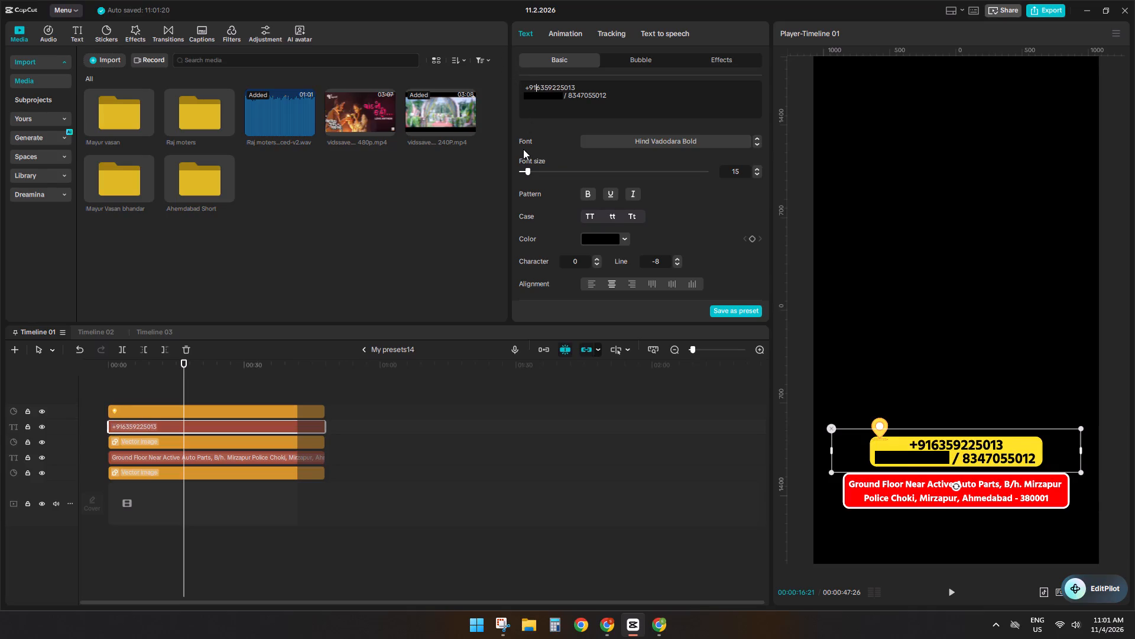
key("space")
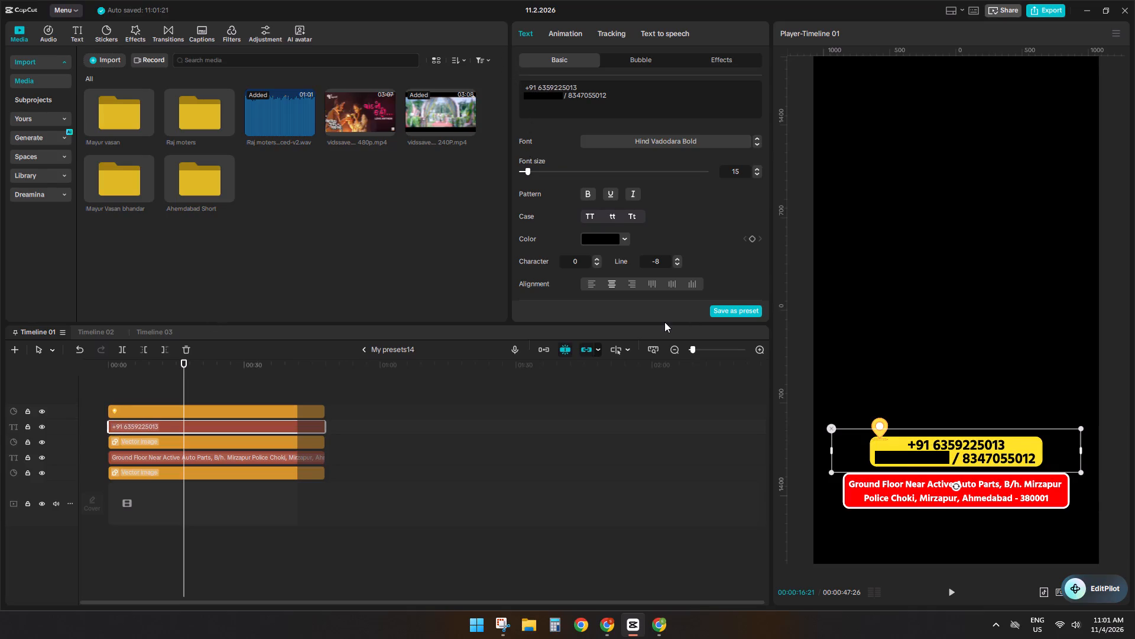
left_click(526, 99)
Preview the contact overlay inside its compound clip, and play it over the footage in the main timeline.
left_click(153, 386)
left_click_drag(153, 386, 69, 388)
left_click_drag(69, 388, 192, 390)
double_click(192, 390)
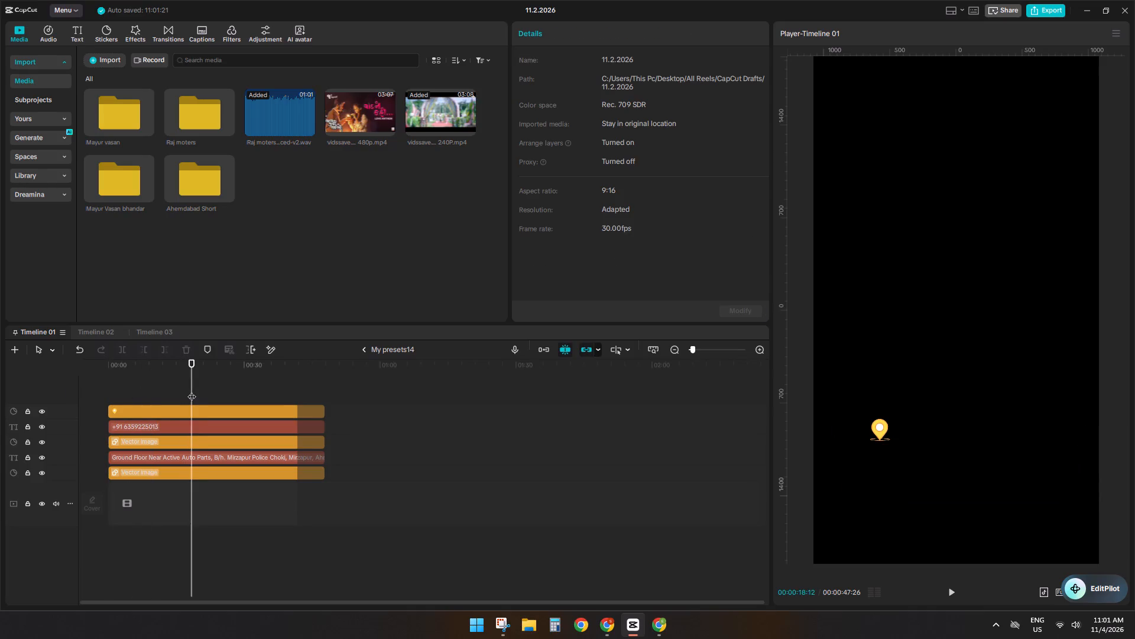
left_click(364, 353)
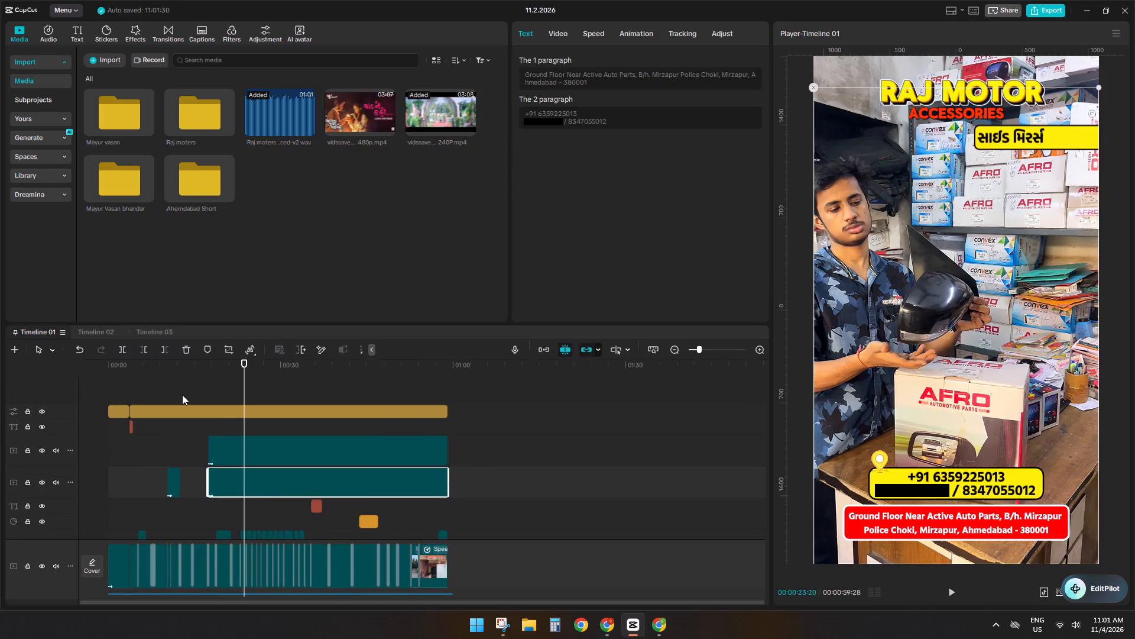
left_click(207, 398)
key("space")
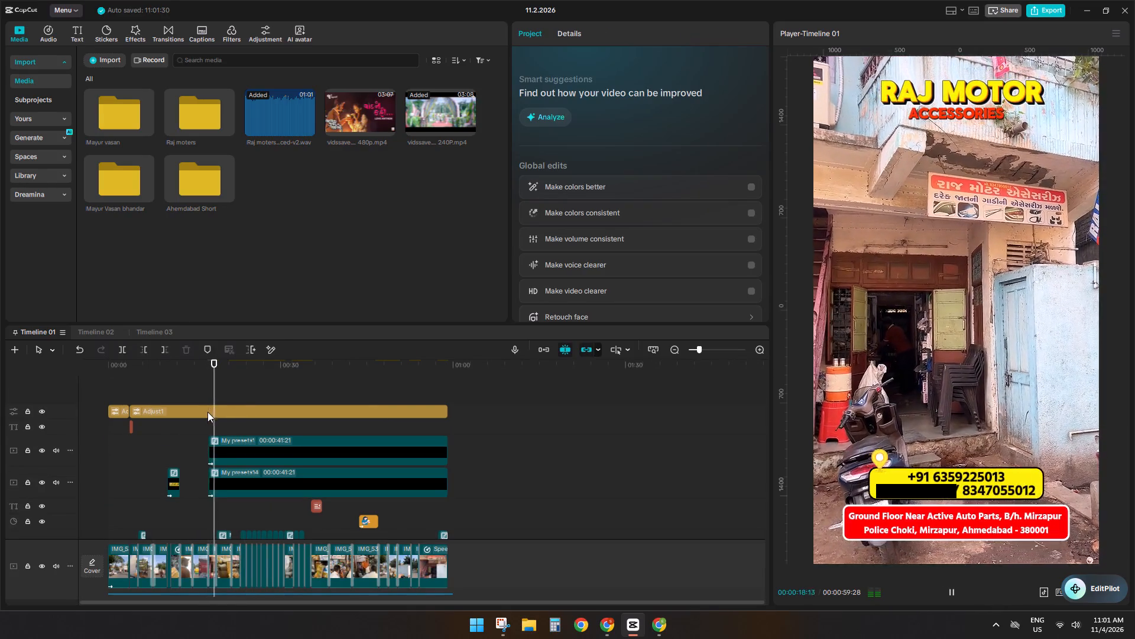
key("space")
Reopen the My presets14 compound clip and nudge the location pin, phone number text and yellow box together slightly down toward the address box.
left_click(251, 447)
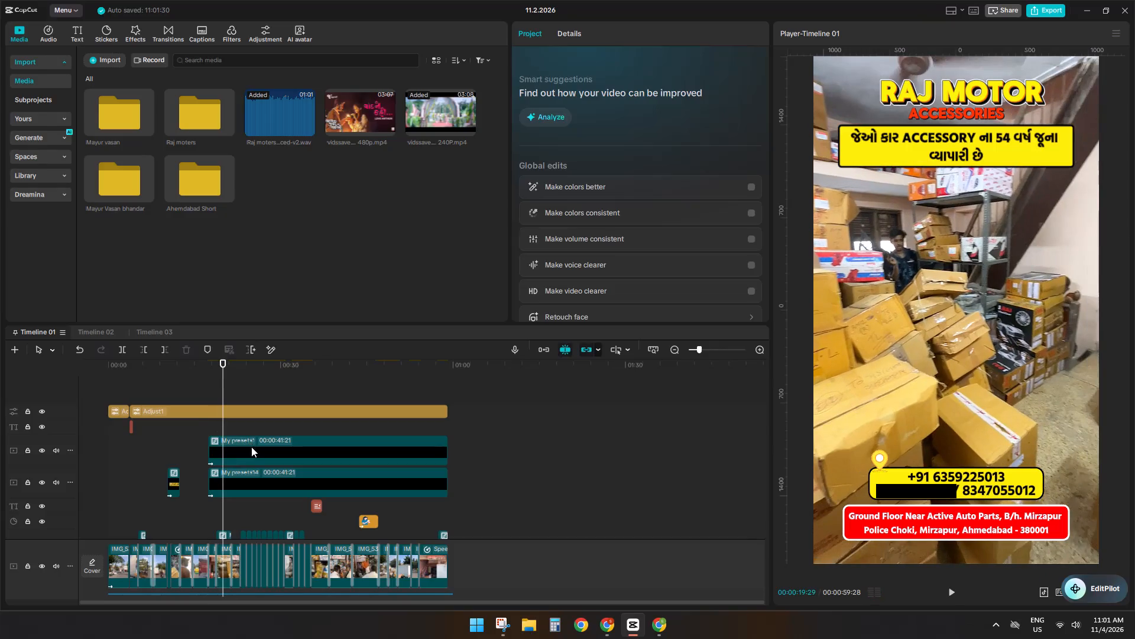
double_click(246, 476)
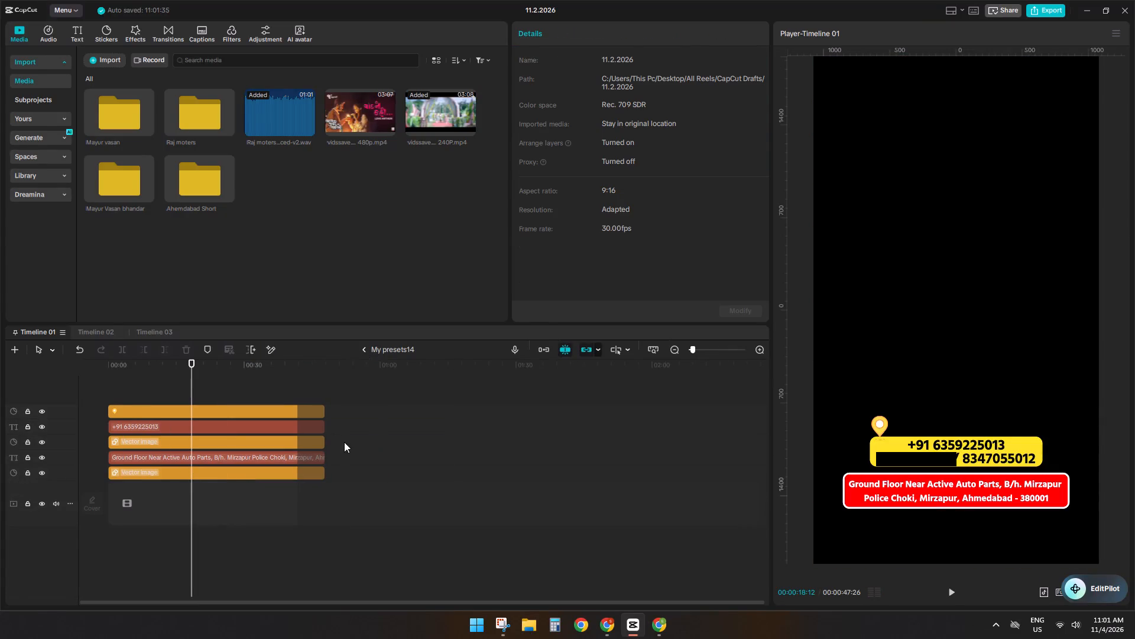
left_click_drag(345, 443, 270, 398)
left_click_drag(996, 464, 994, 467)
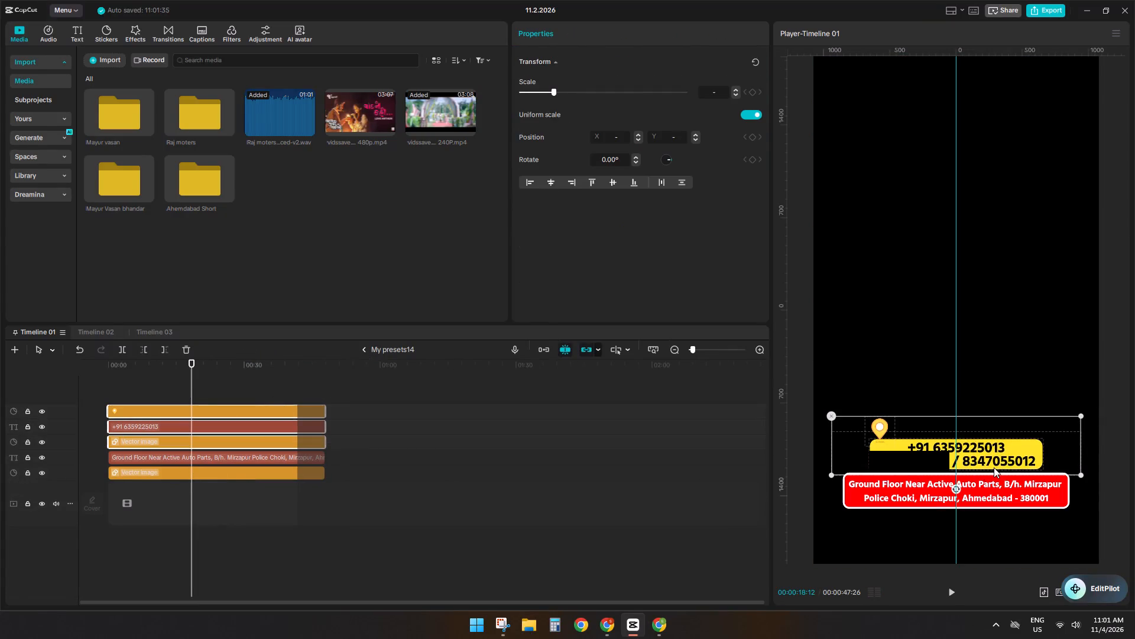
Move the location pin, phone number text and yellow box slightly down together, and return to the main timeline.
left_click_drag(994, 467, 994, 470)
left_click(365, 350)
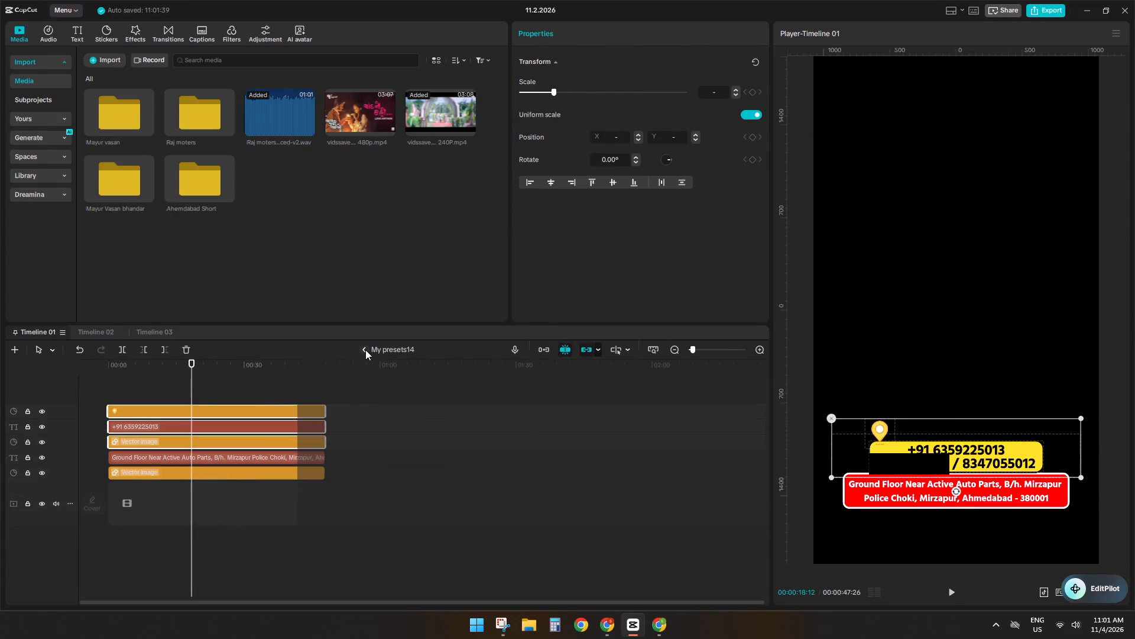
Play the main timeline to check the contact overlay over the video.
key("space")
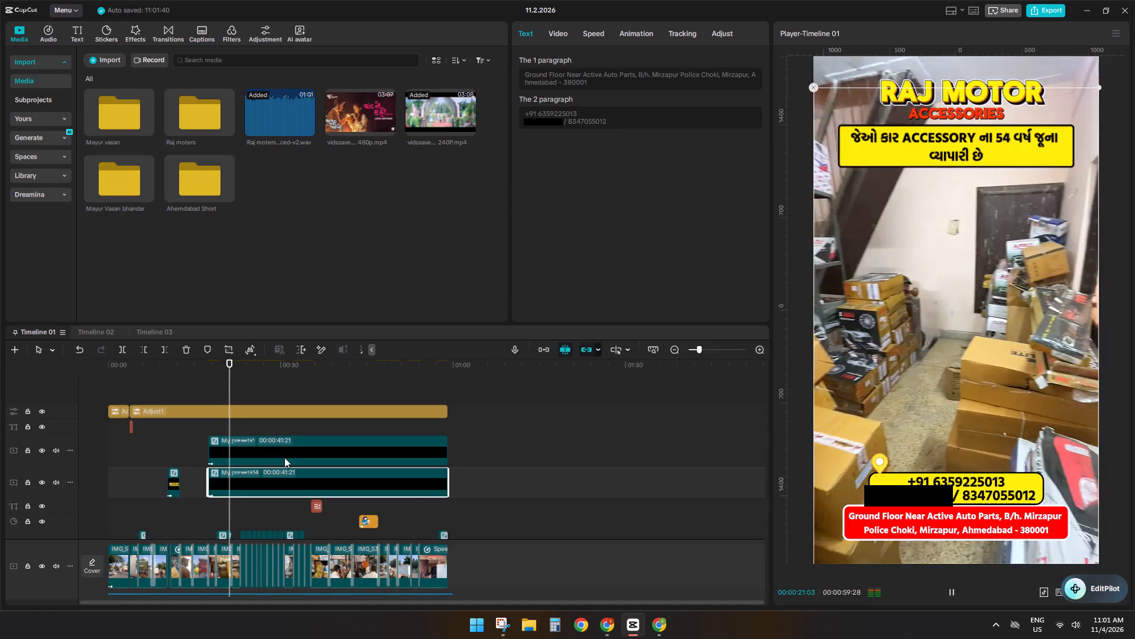
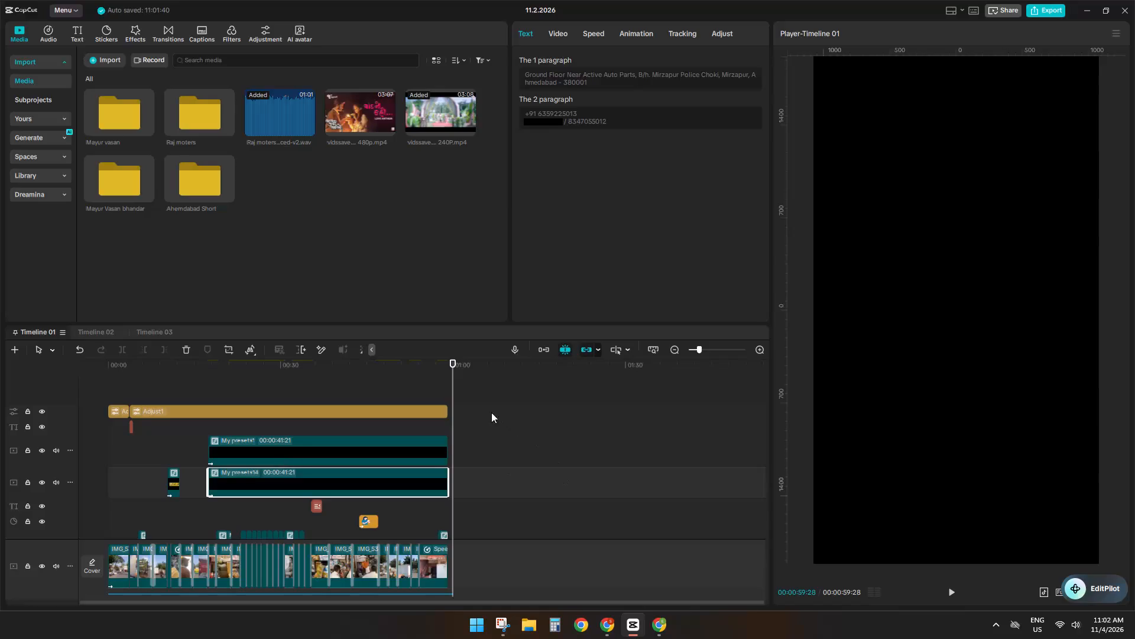
Trim the excess background music beyond the end of the main video at 00:00:59:04.
left_click(443, 393)
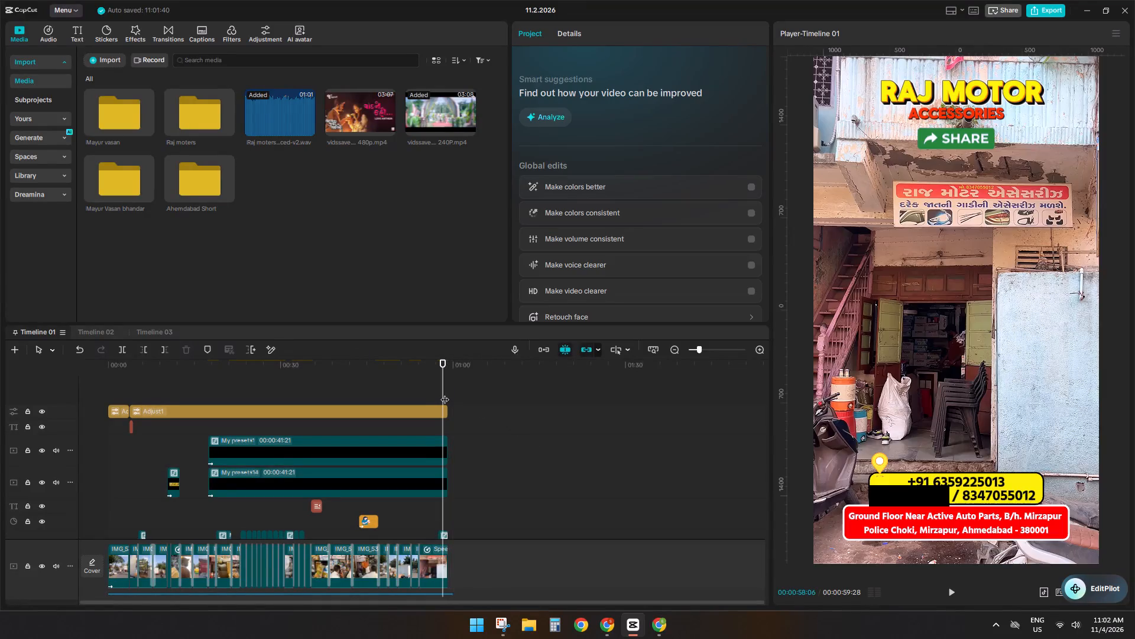
triple_click(445, 393)
scroll(430, 441, "down", 15)
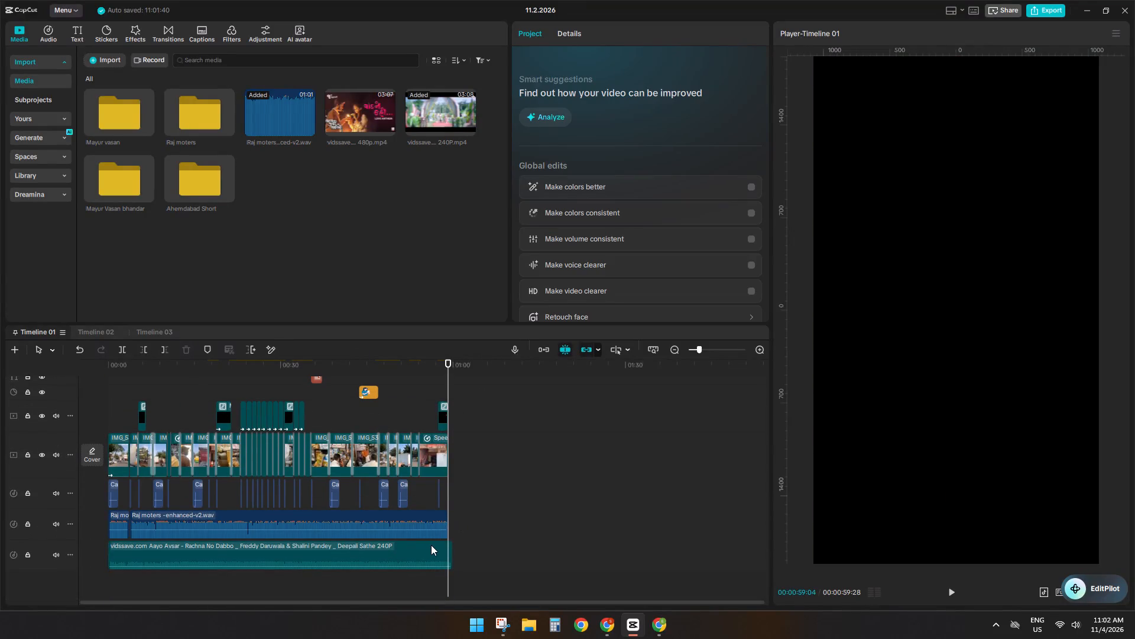
left_click(429, 548)
type("sd")
Play the last seconds of the main timeline to check the ending.
left_click(432, 494)
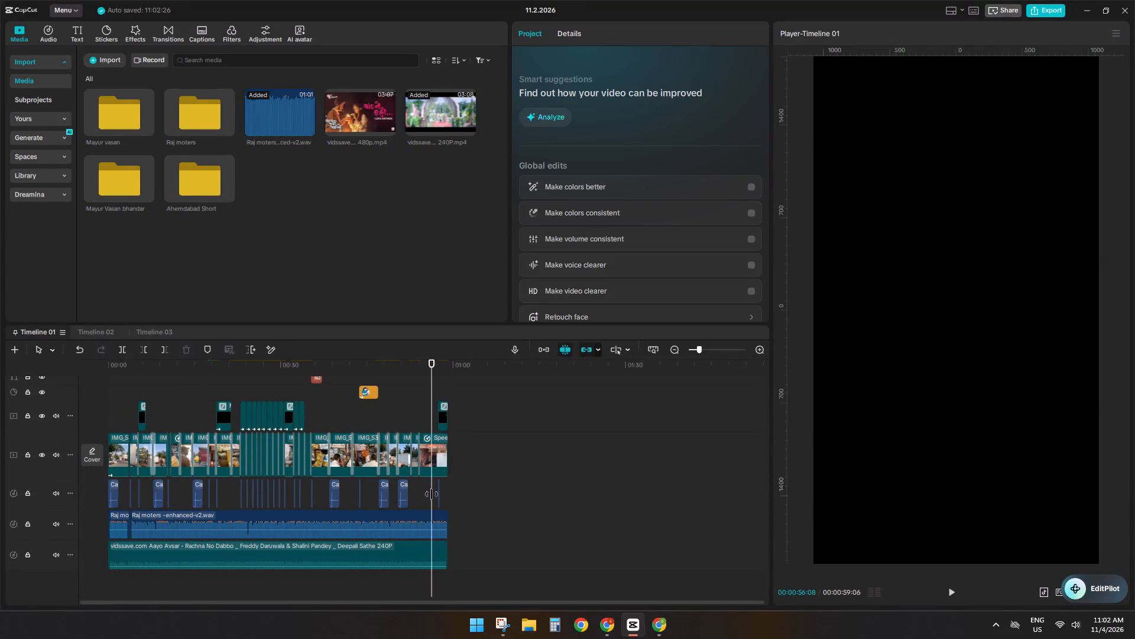
key("space")
scroll(485, 518, "up", 10, "ctrl")
scroll(690, 467, "up", 4, "ctrl")
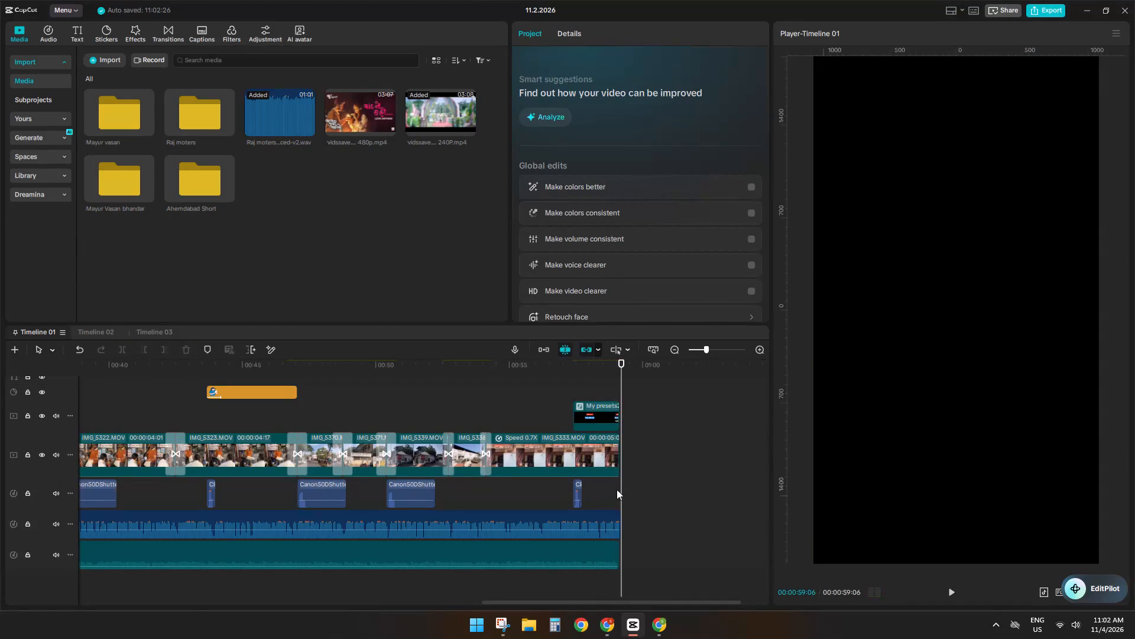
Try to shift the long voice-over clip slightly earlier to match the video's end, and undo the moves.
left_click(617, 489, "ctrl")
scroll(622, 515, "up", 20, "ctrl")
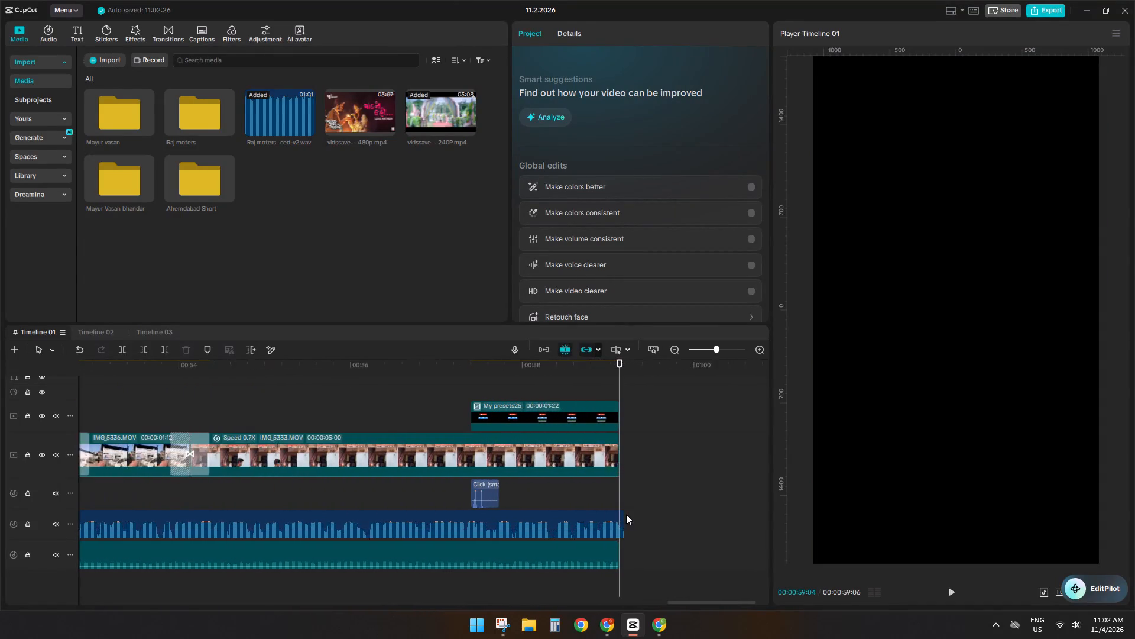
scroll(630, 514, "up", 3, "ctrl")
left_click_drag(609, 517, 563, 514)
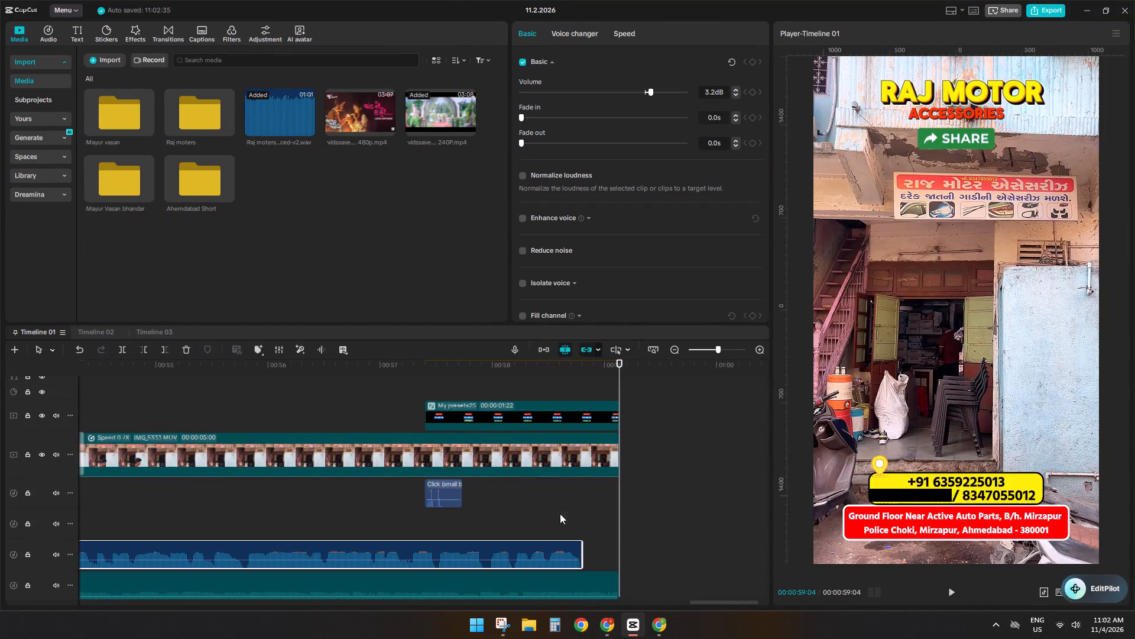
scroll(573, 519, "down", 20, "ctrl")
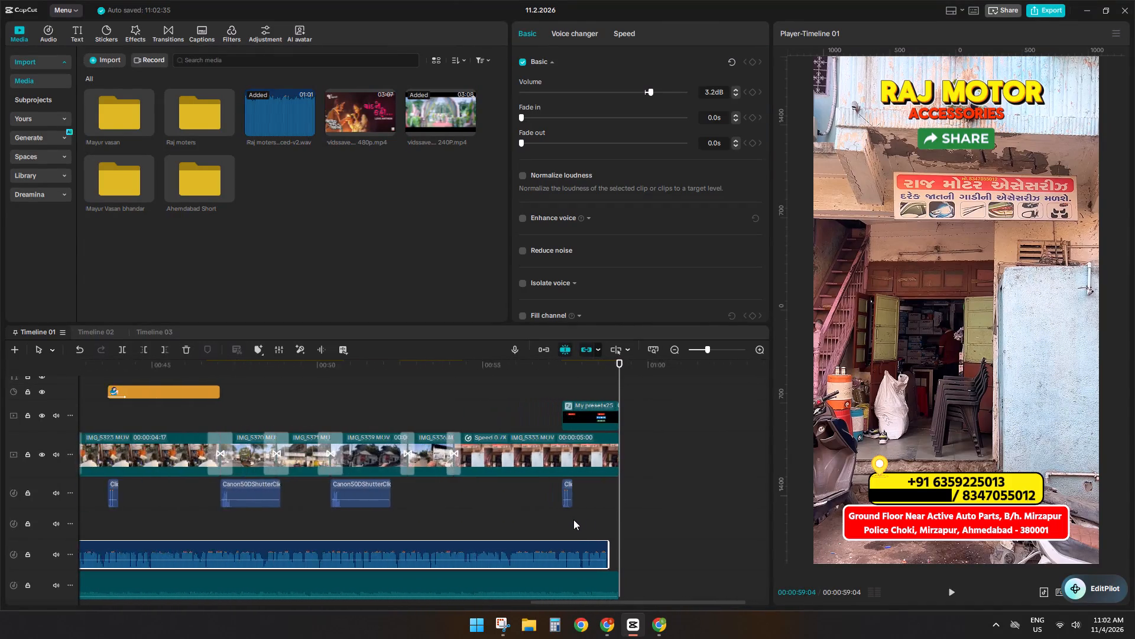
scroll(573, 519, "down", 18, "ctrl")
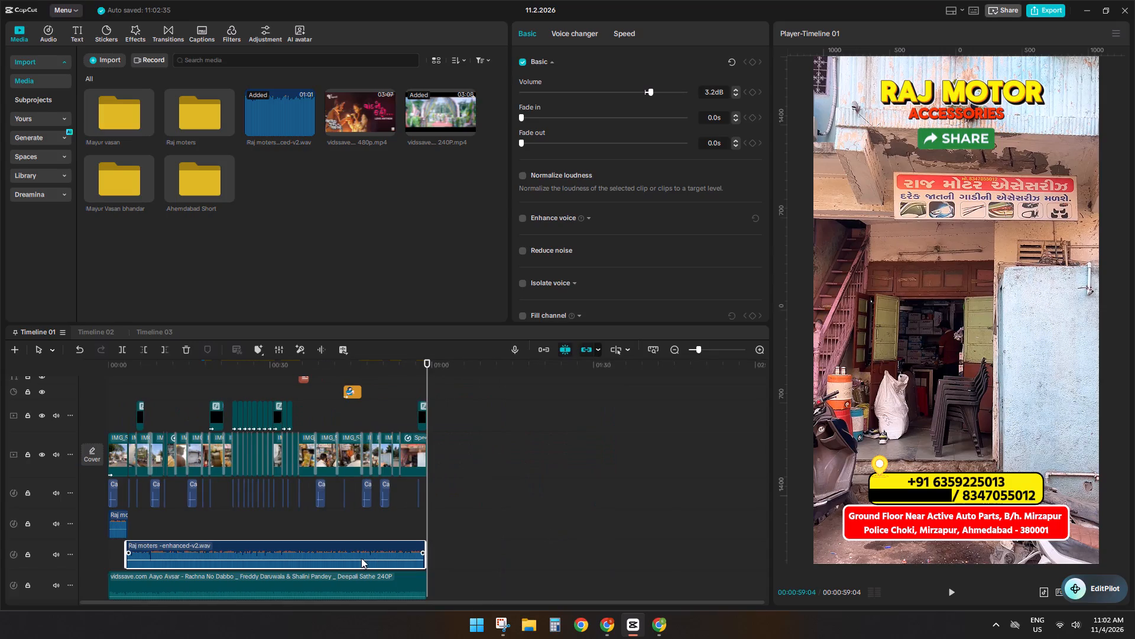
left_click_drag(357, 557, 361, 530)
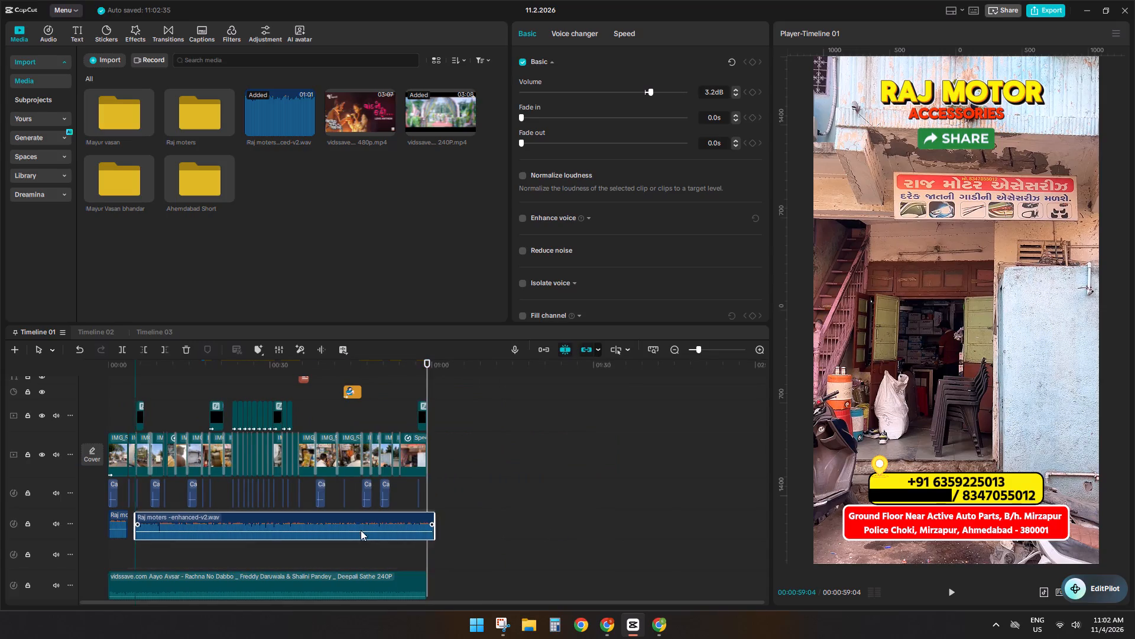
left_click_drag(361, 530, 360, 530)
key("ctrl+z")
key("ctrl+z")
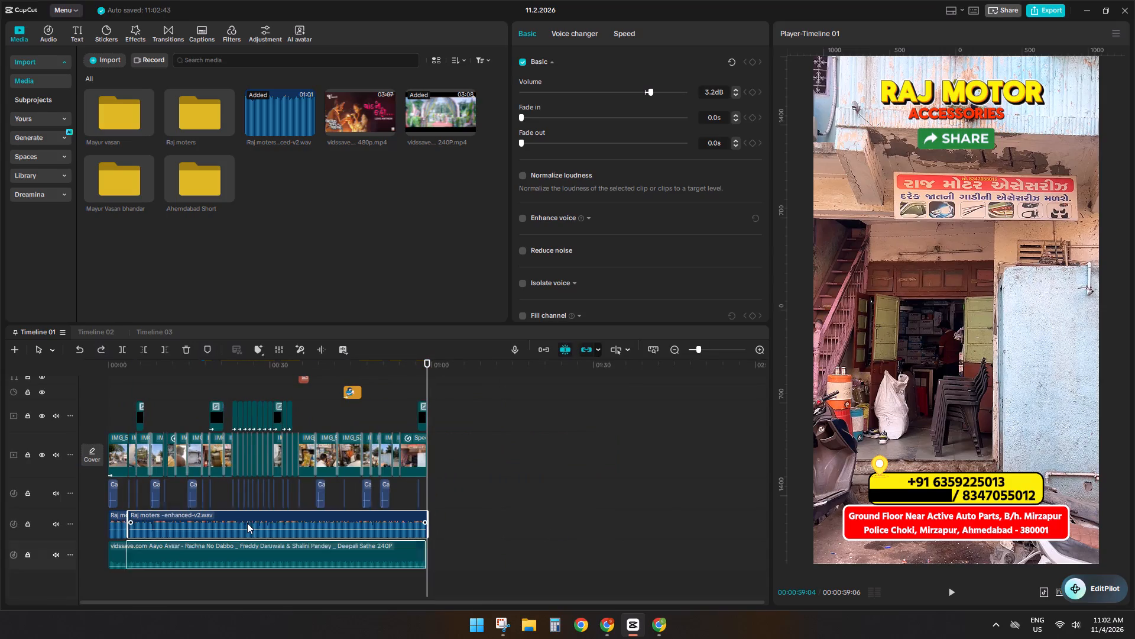
Extend the final IMG_5333 clip and the My presets25 overlay together to end at 00:00:59:07, covering the voice-over's end.
left_click(425, 489)
scroll(425, 489, "up", 7, "ctrl")
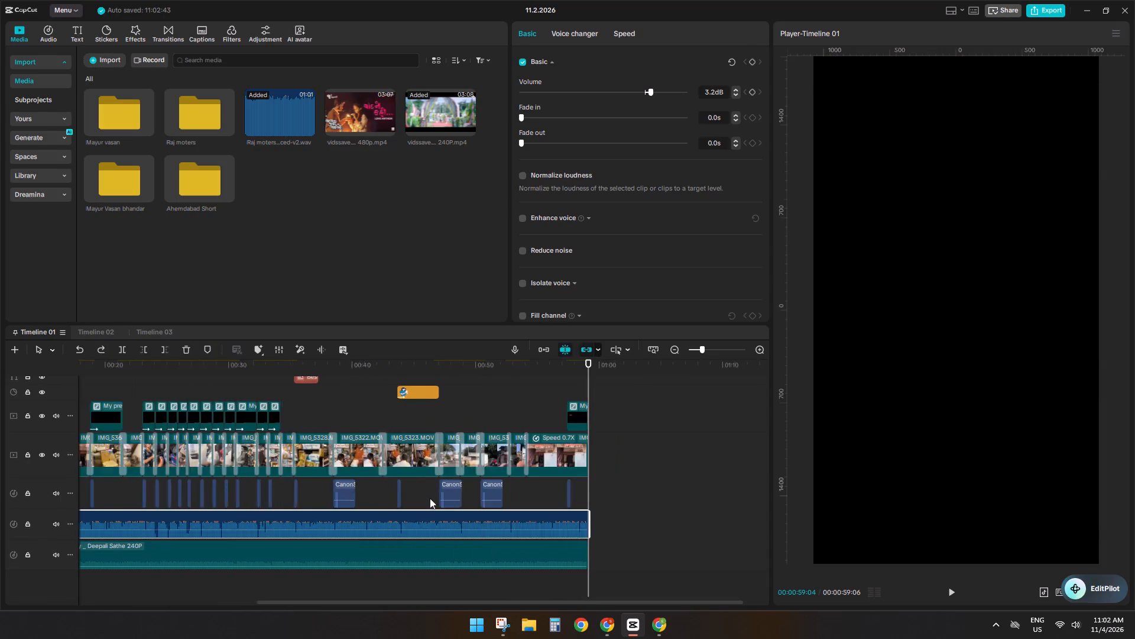
scroll(448, 499, "up", 13, "ctrl")
scroll(573, 505, "down", 1, "ctrl")
scroll(573, 505, "up", 14, "ctrl")
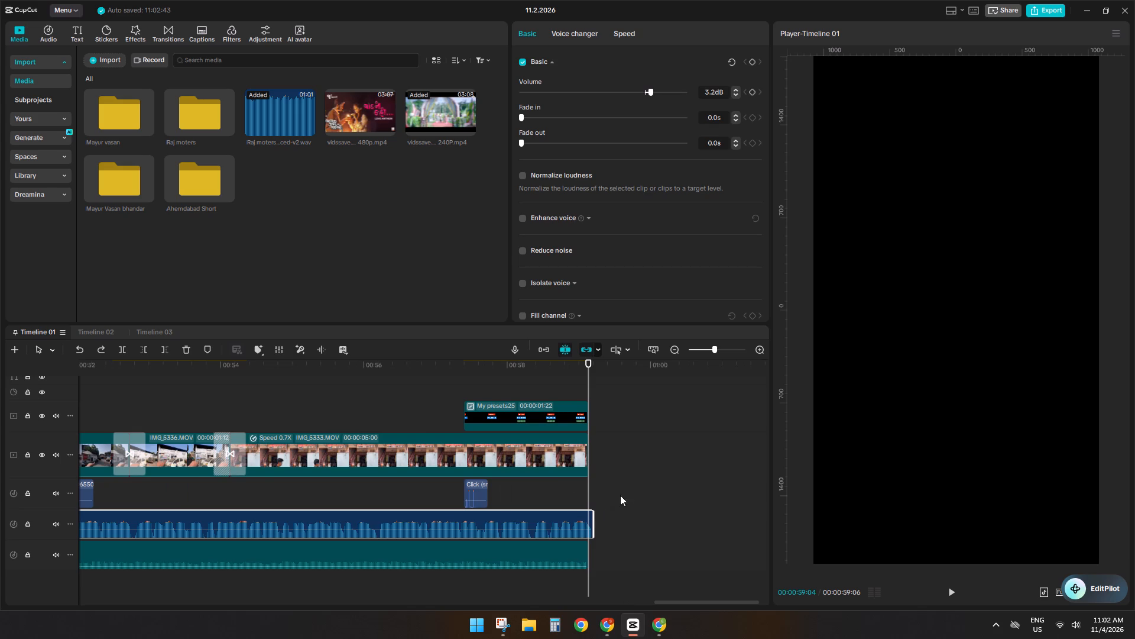
left_click_drag(631, 485, 563, 415)
left_click_drag(591, 416, 601, 413)
left_click(592, 486)
triple_click(592, 486)
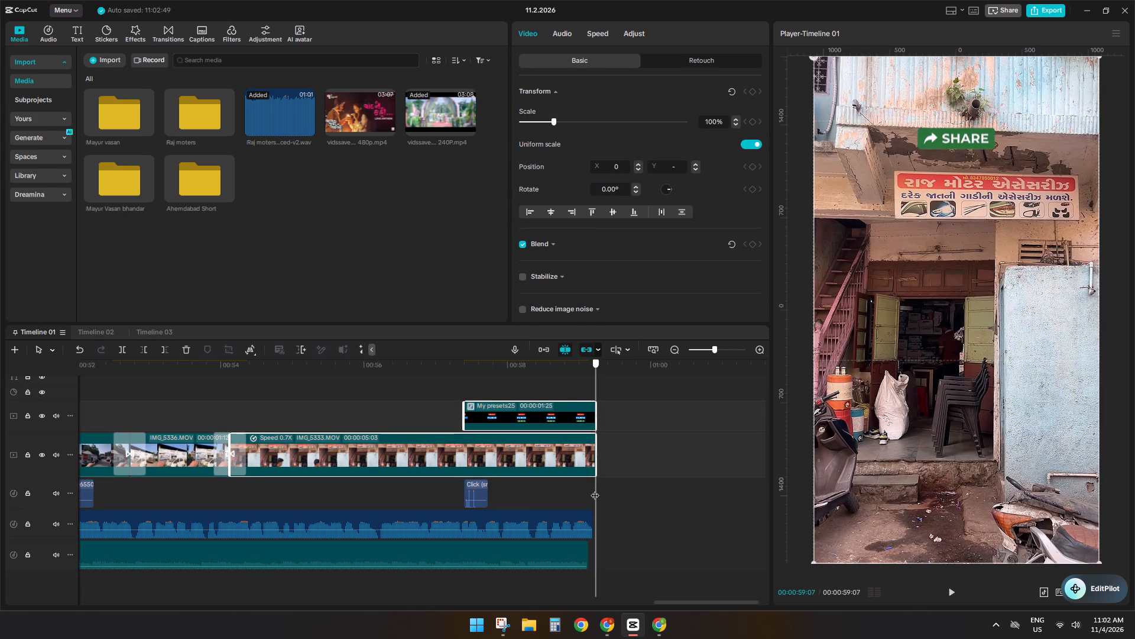
Extend the background music toward the voice-over's end and trim the final video clip and My presets25 overlay to 00:00:59:06.
scroll(625, 502, "up", 16, "ctrl")
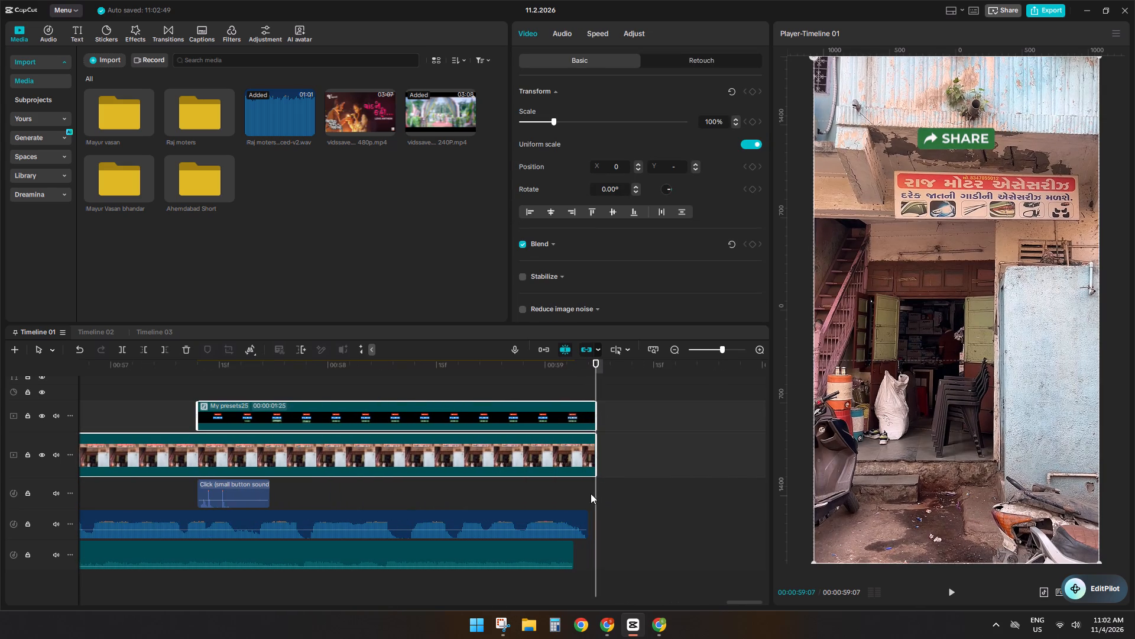
left_click(588, 495)
left_click(561, 553)
left_click_drag(574, 548, 583, 544)
scroll(589, 537, "up", 10)
scroll(594, 536, "down", 4)
left_click_drag(620, 560, 591, 491)
key("s")
key("d")
Extend the adjustment layer and the two long preset overlays together to the video's end at 00:00:59:06.
scroll(601, 472, "up", 5)
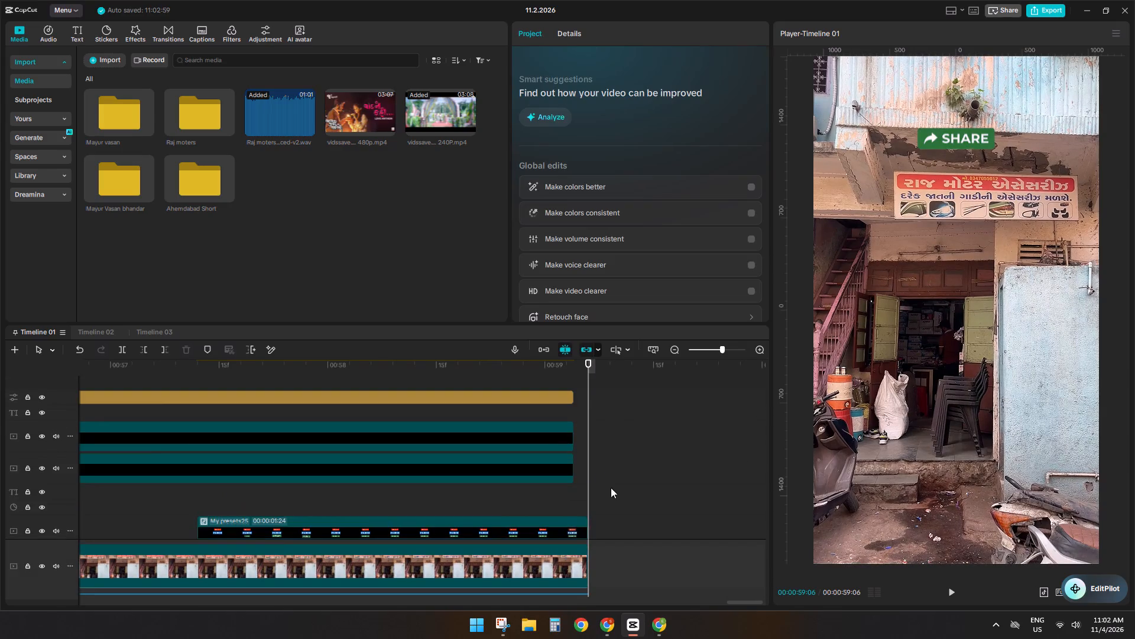
left_click_drag(619, 504, 549, 407)
left_click_drag(573, 414, 575, 413)
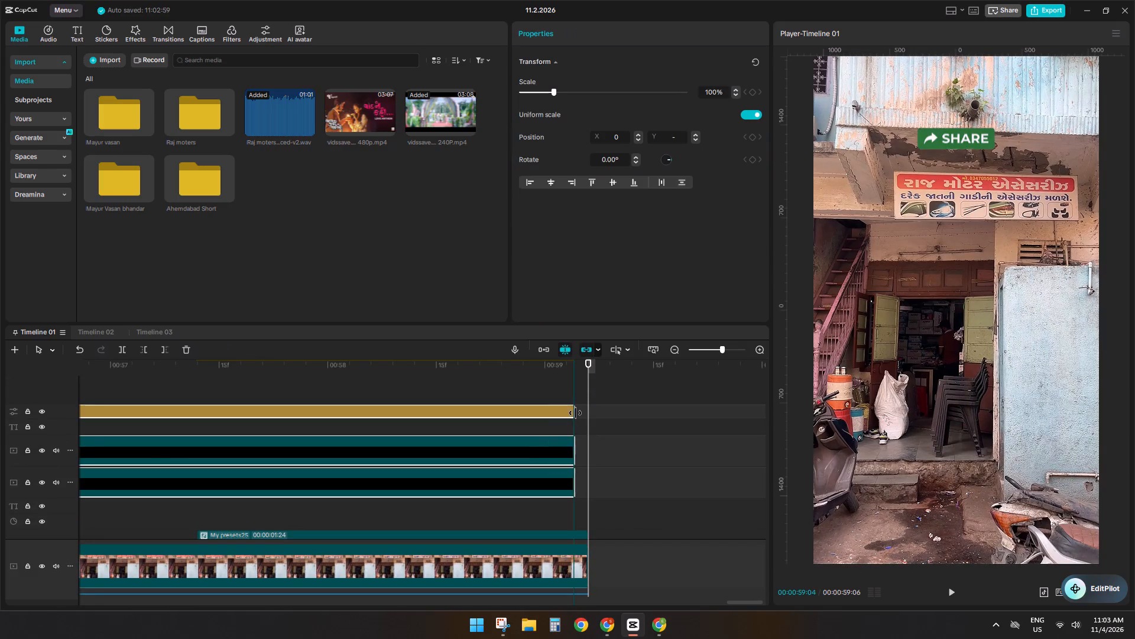
left_click_drag(575, 413, 586, 415)
Play the end of the main timeline to check that the overlays last until the final frame.
scroll(562, 493, "down", 11, "ctrl")
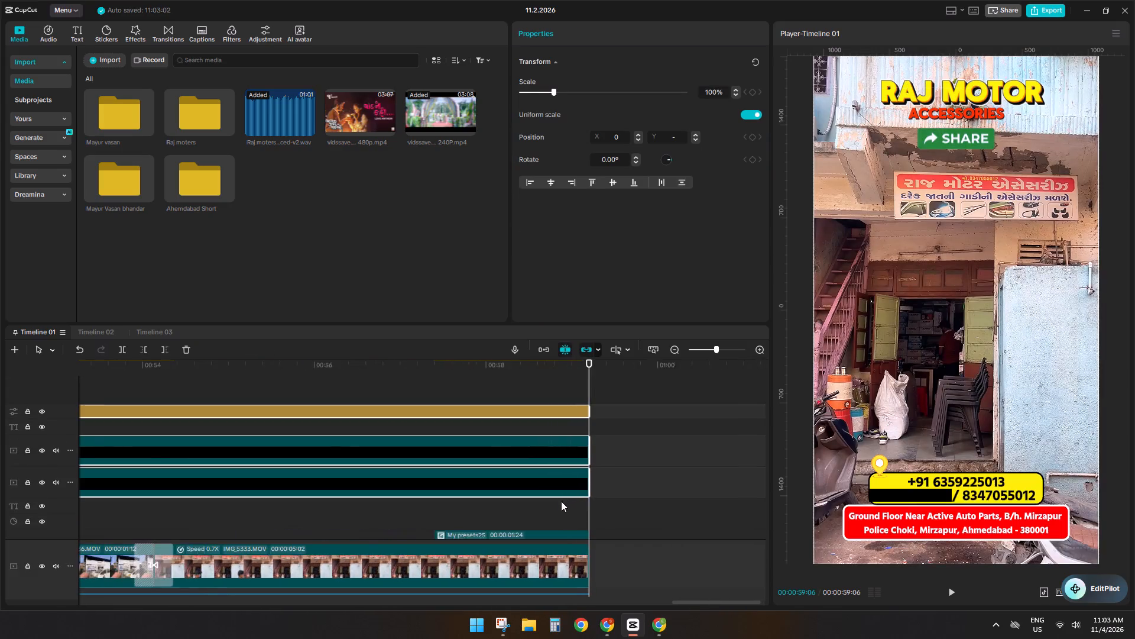
scroll(557, 499, "down", 4, "ctrl")
left_click(492, 515)
scroll(492, 515, "down", 5)
key("space")
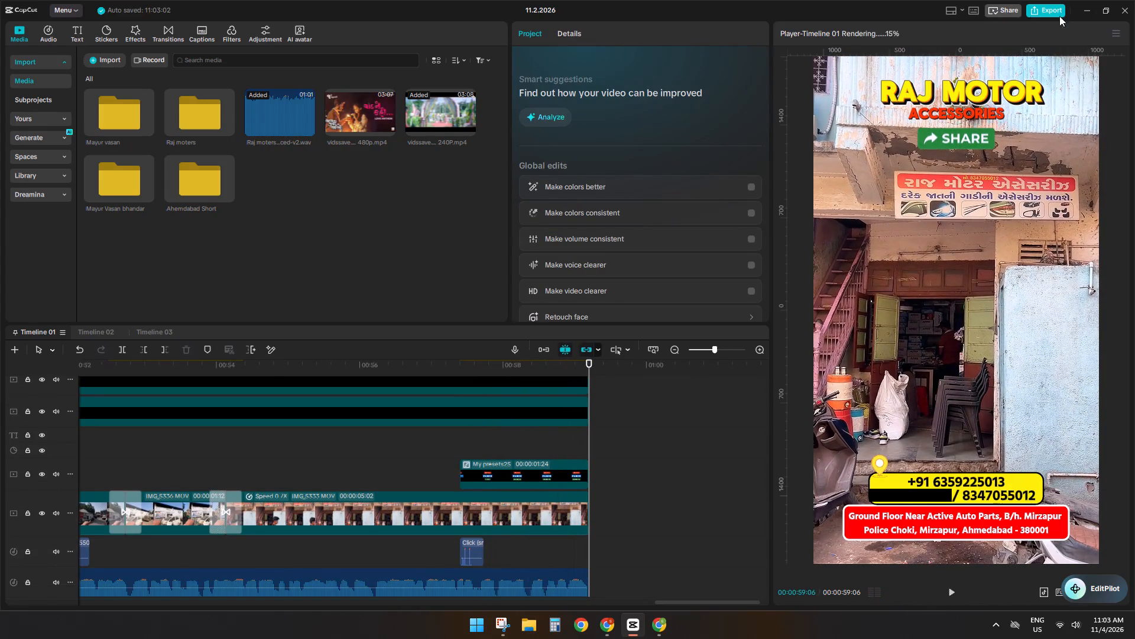
Name the Timeline 01 export "raj motar" and attempt to export it, declining to replace the existing file.
left_click(1033, 7)
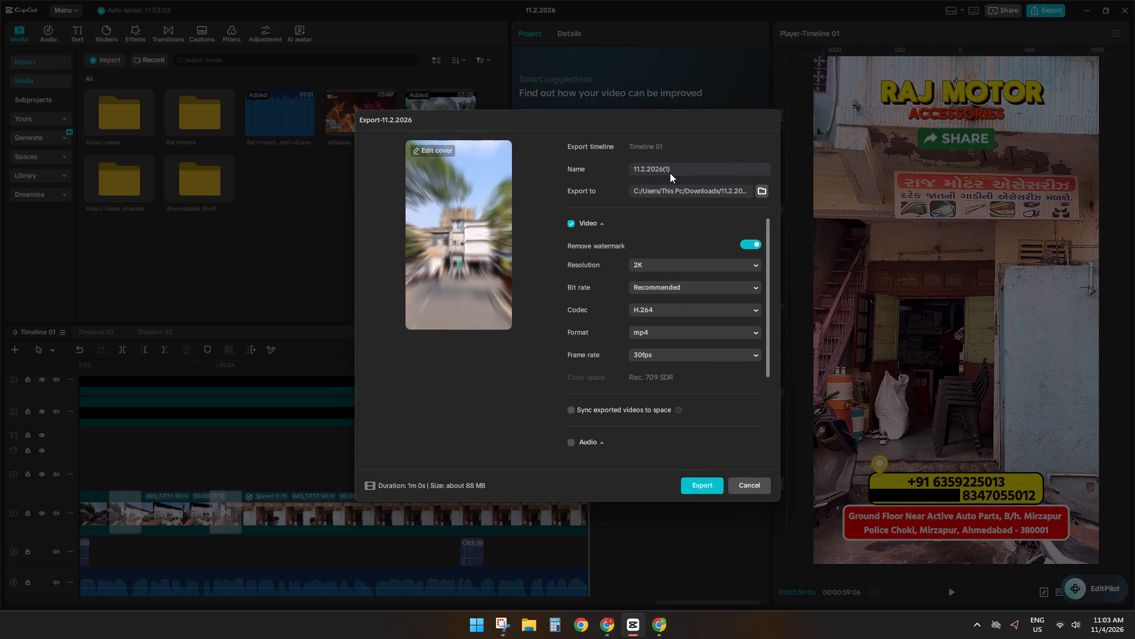
left_click_drag(670, 172, 566, 174)
left_click(566, 174)
left_click_drag(697, 171, 617, 165)
left_click_drag(617, 165, 614, 165)
type("raj motar")
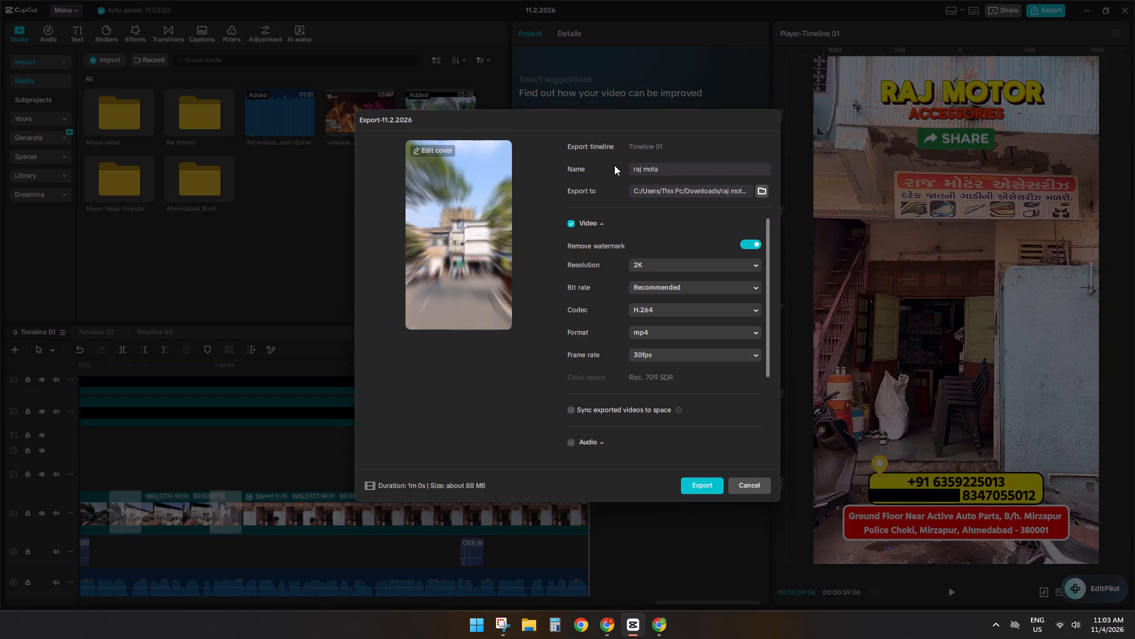
left_click(682, 485)
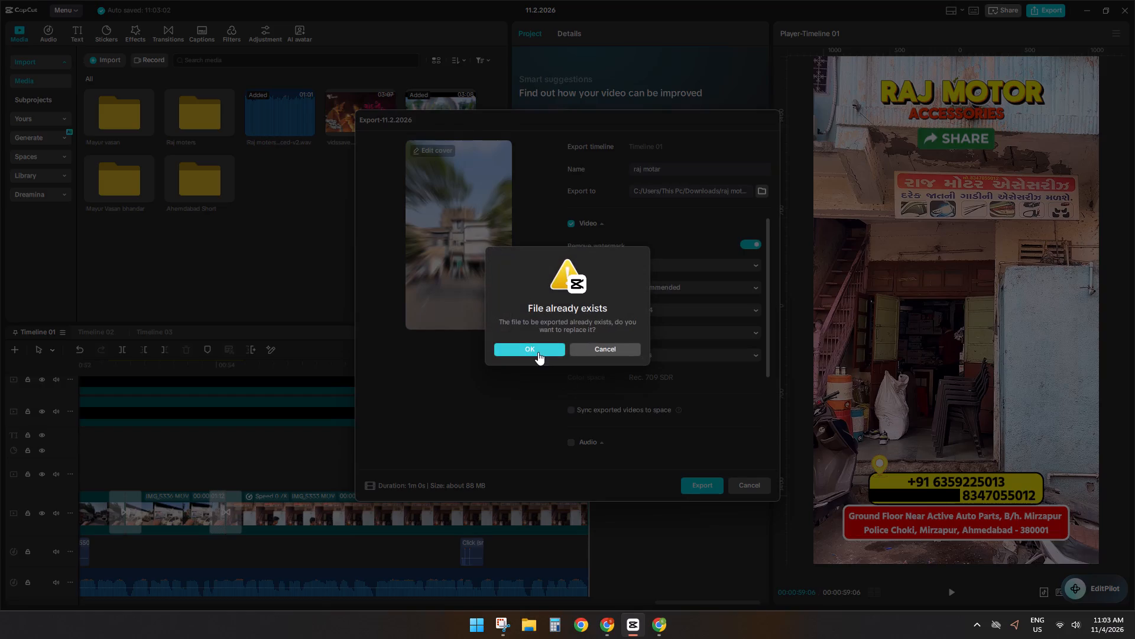
left_click(622, 347)
Append a space to the export name "raj motar" to distinguish it from the existing file.
left_click(667, 167)
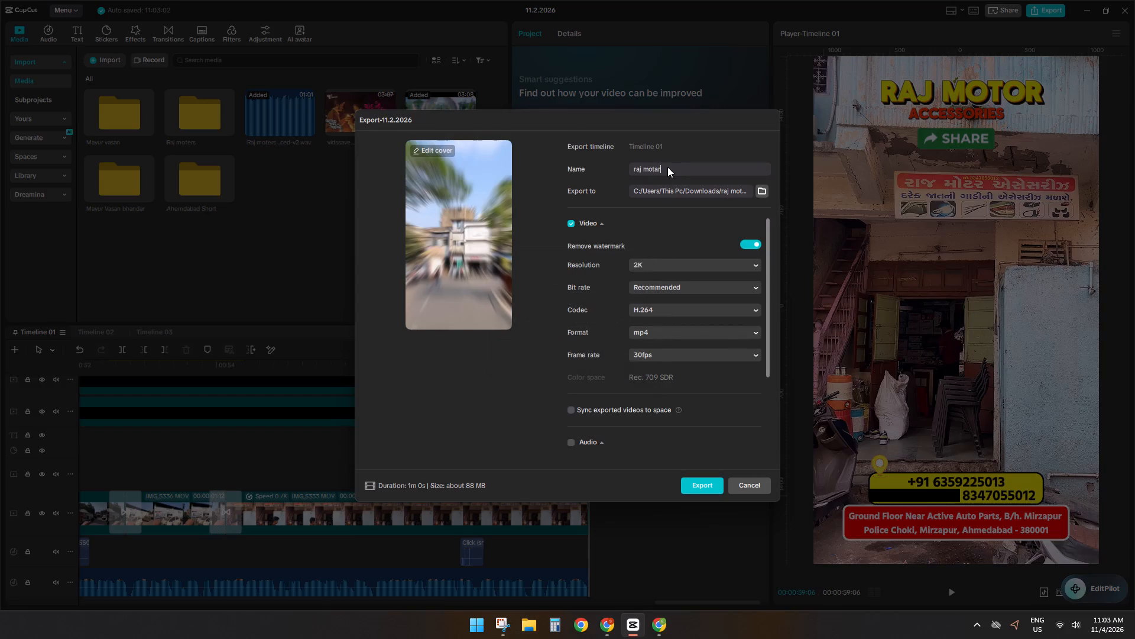
key("space")
Complete the export name as "raj motar finl" and export Timeline 01 as a 2K, 30fps H.264 mp4.
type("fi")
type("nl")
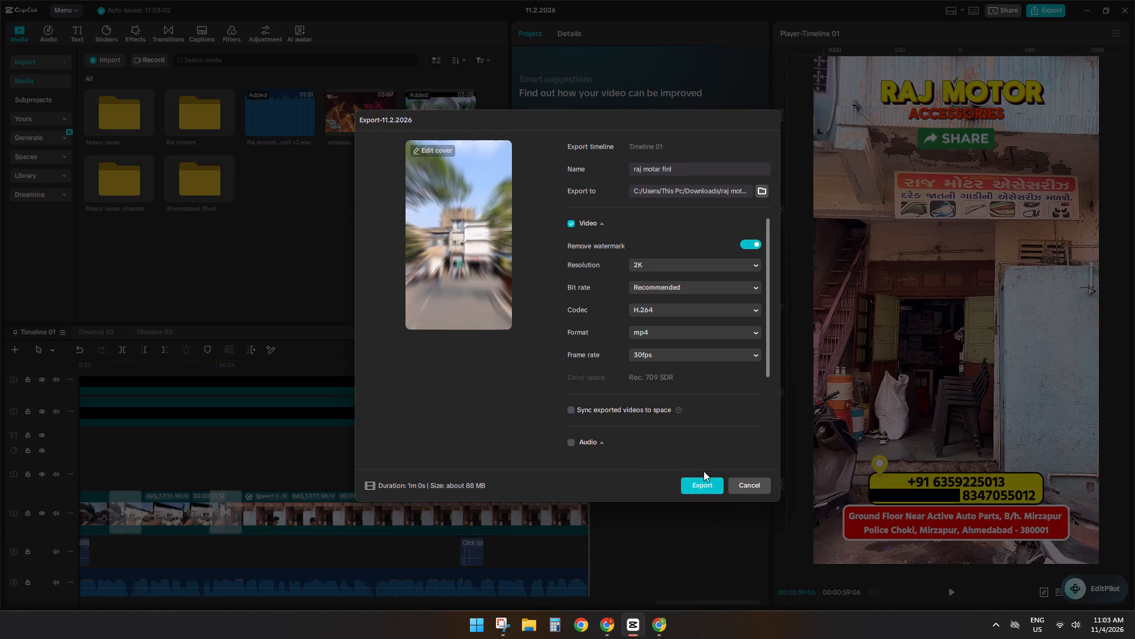
left_click(701, 482)
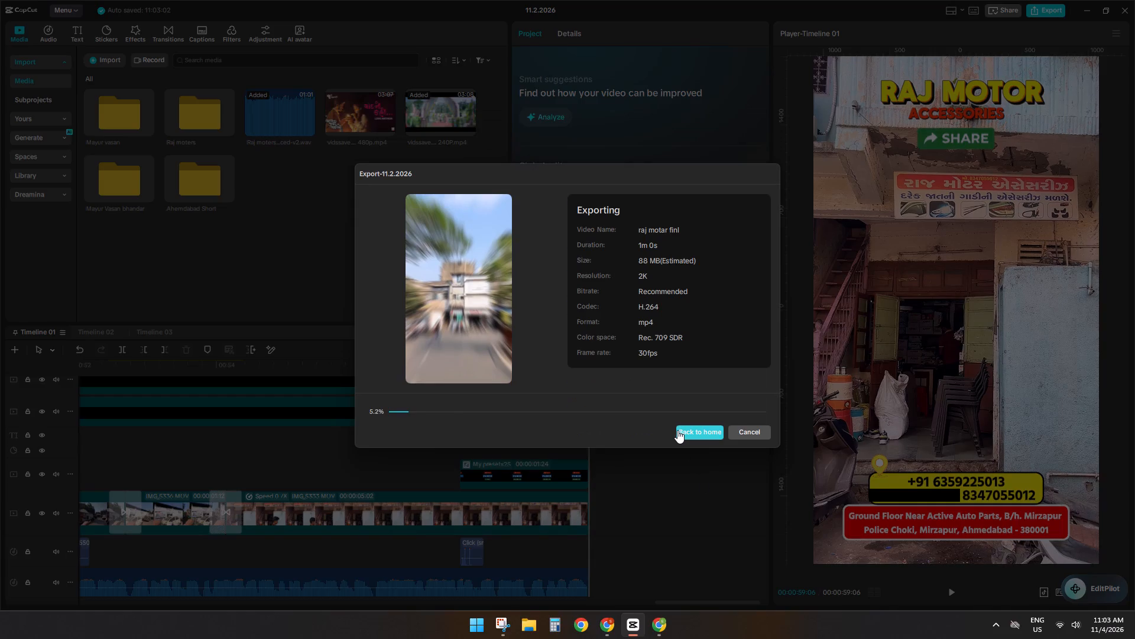
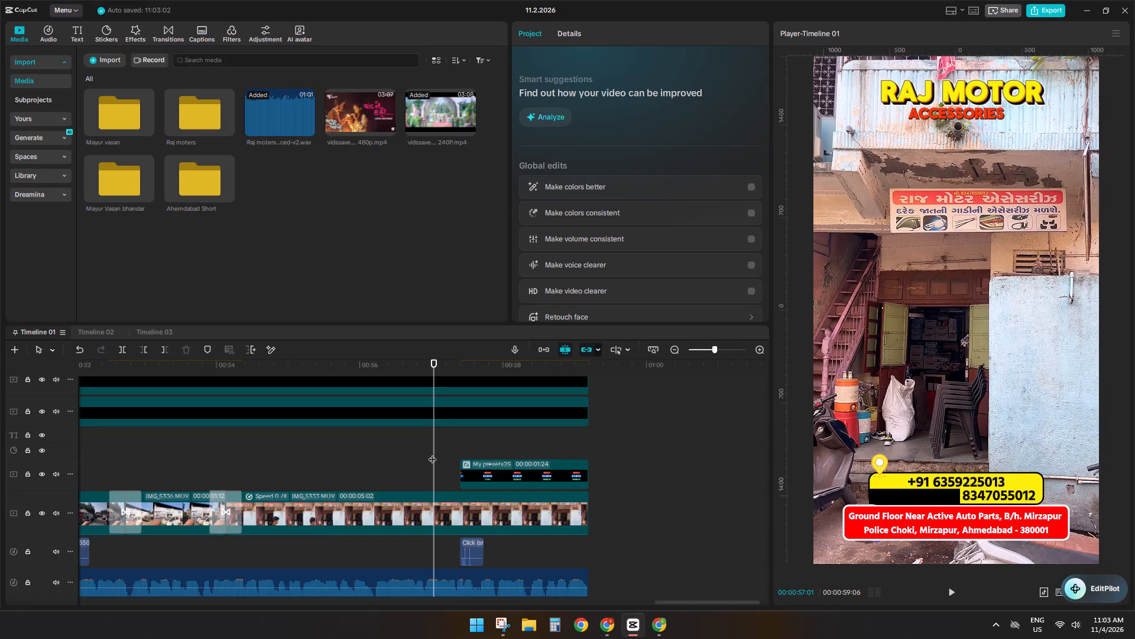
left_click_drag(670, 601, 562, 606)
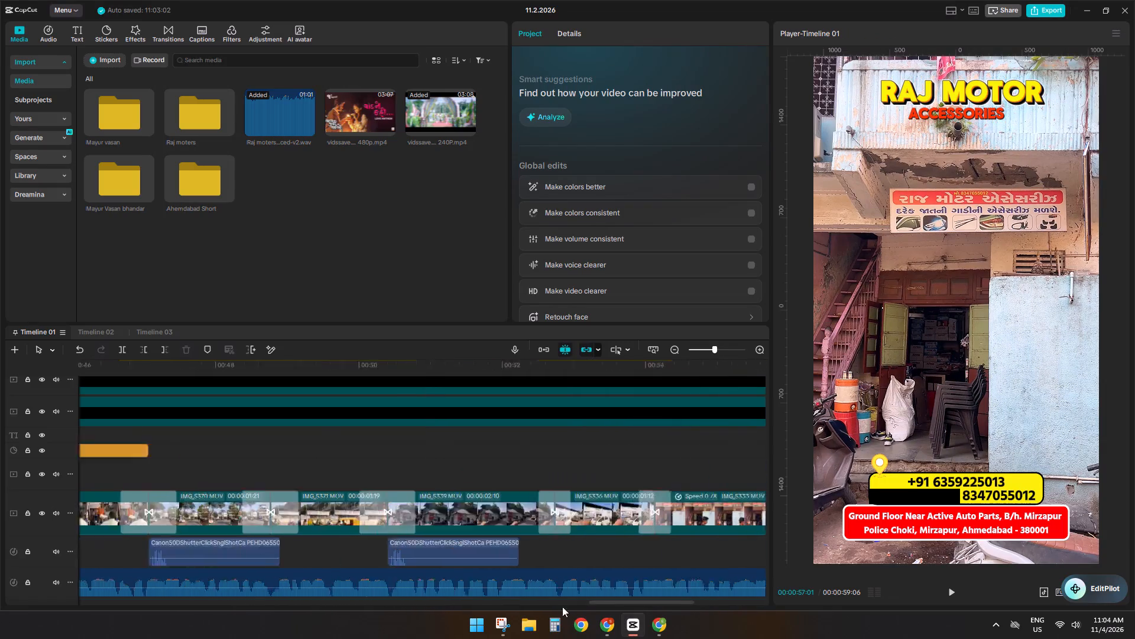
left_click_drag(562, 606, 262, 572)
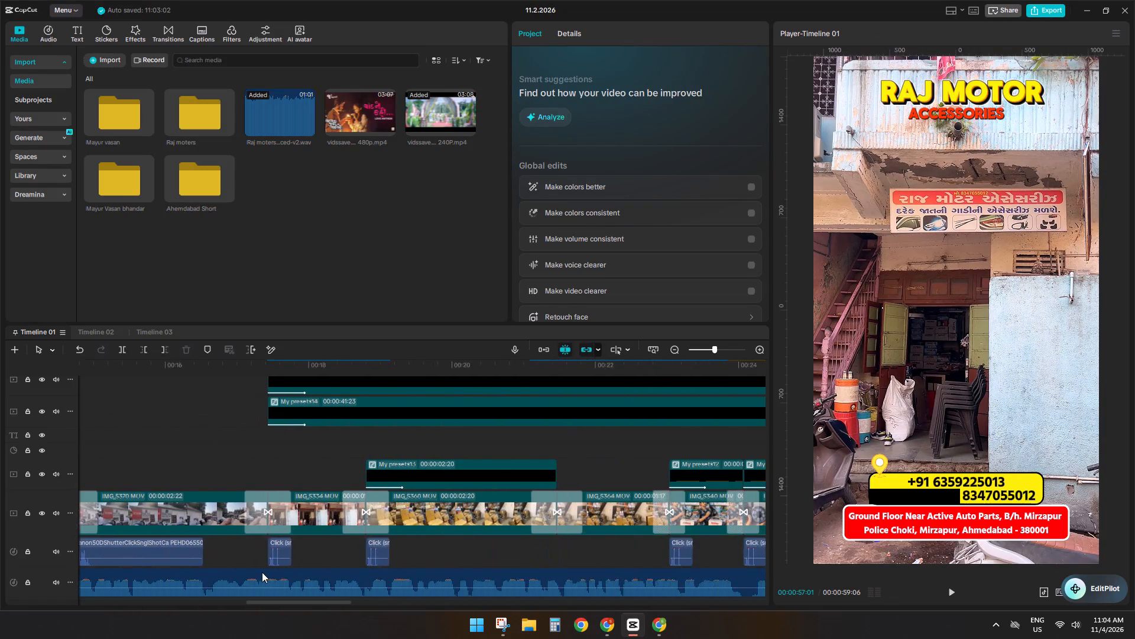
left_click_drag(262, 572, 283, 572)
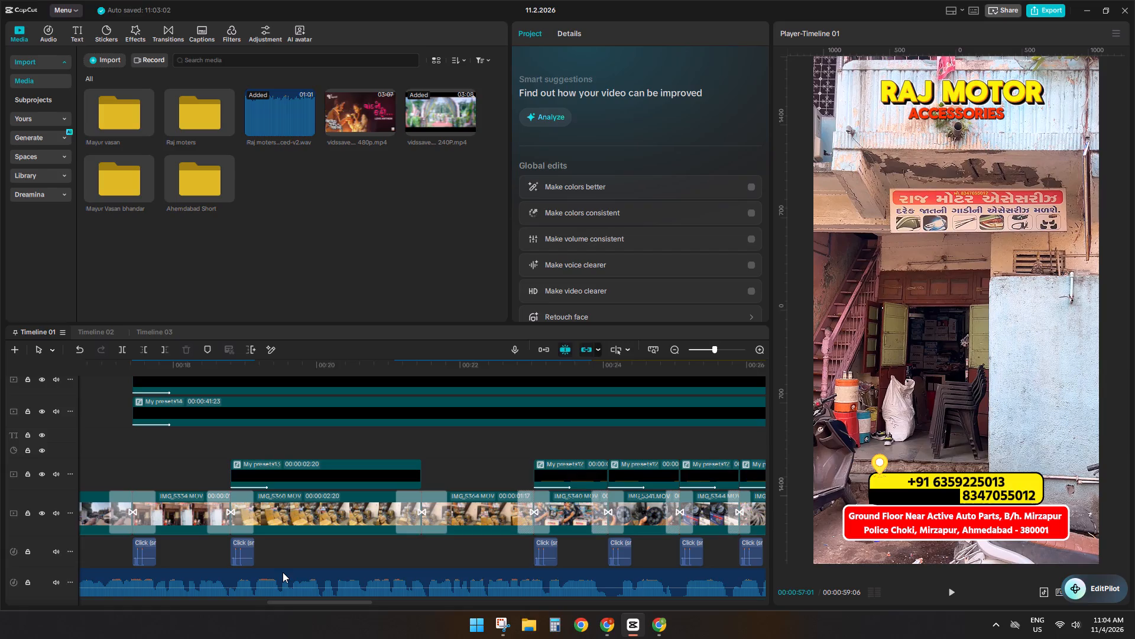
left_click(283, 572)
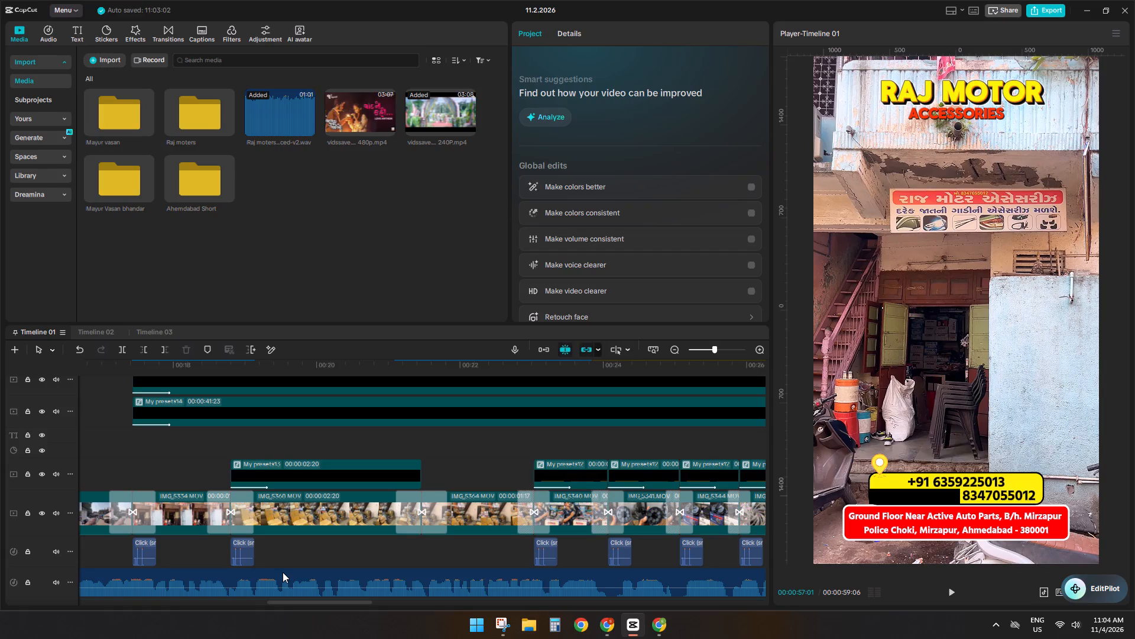
Select the long main audio clip on the lowest audio track of Timeline 01 to show its basic audio settings.
double_click(283, 572)
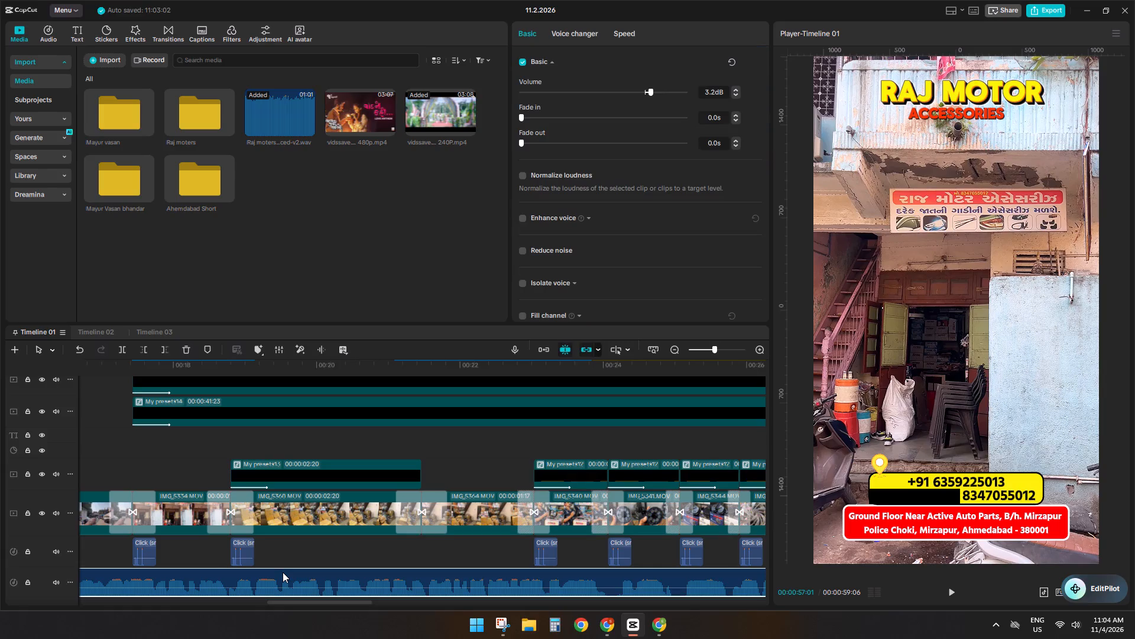
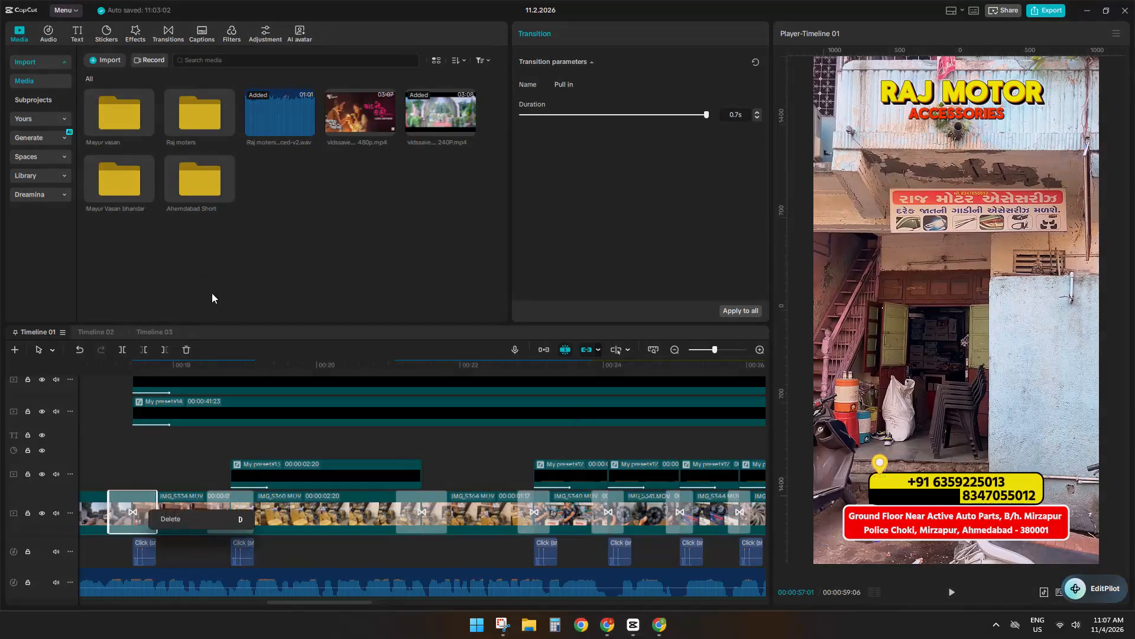
Scrub through Timeline 01 from about 18 to 24 seconds to examine the clips, transitions and preset overlays.
double_click(240, 444)
left_click(240, 444)
left_click_drag(239, 444, 234, 447)
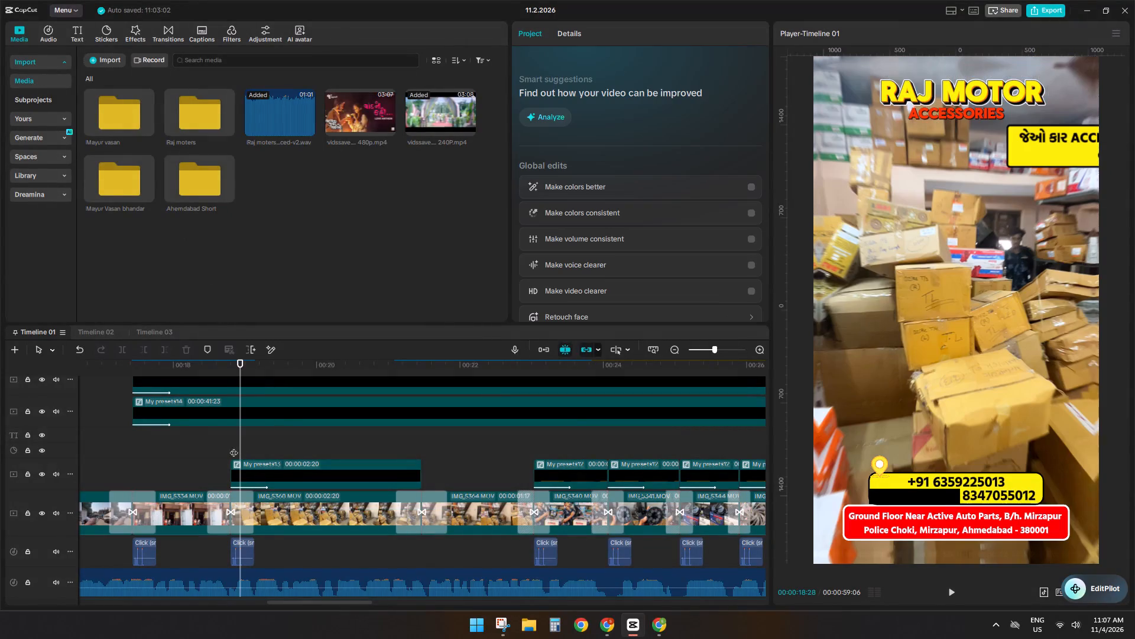
left_click_drag(234, 447, 233, 447)
left_click_drag(233, 447, 427, 423)
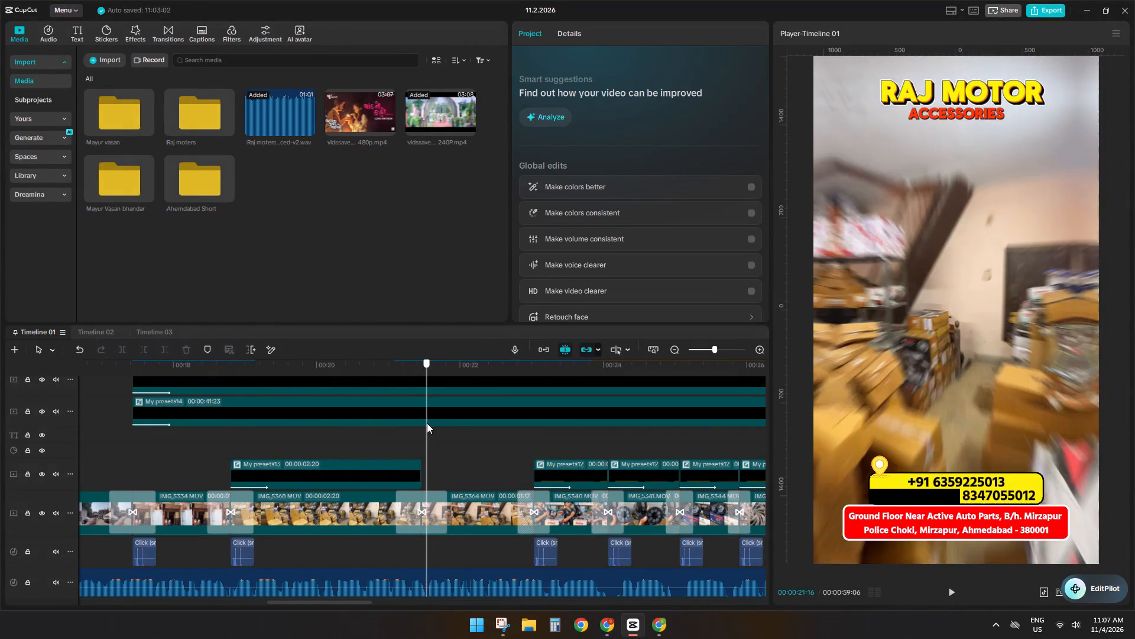
left_click_drag(427, 423, 424, 430)
scroll(372, 482, "down", 4, "ctrl")
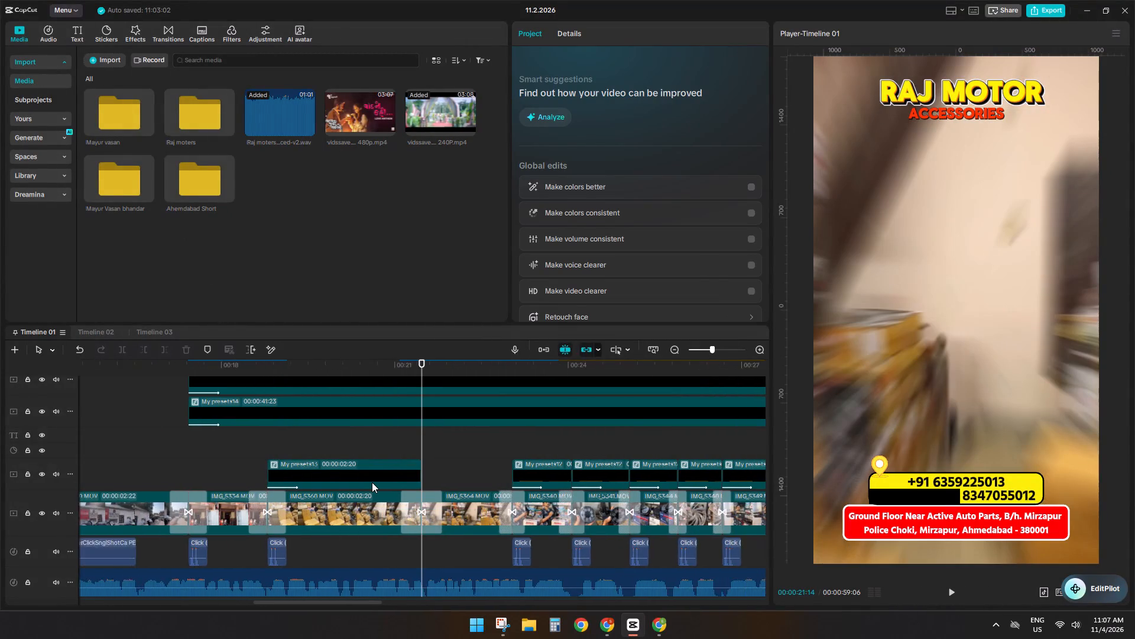
scroll(372, 482, "down", 12, "ctrl")
scroll(443, 438, "down", 2, "ctrl")
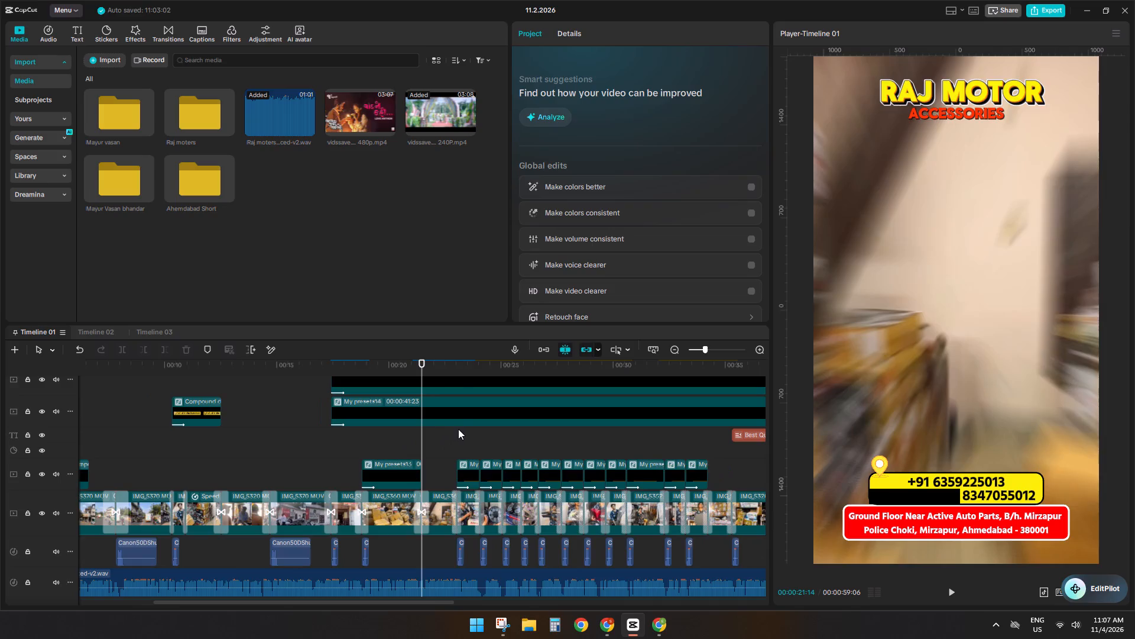
left_click(458, 429)
left_click_drag(458, 429, 480, 423)
scroll(437, 451, "down", 2, "ctrl")
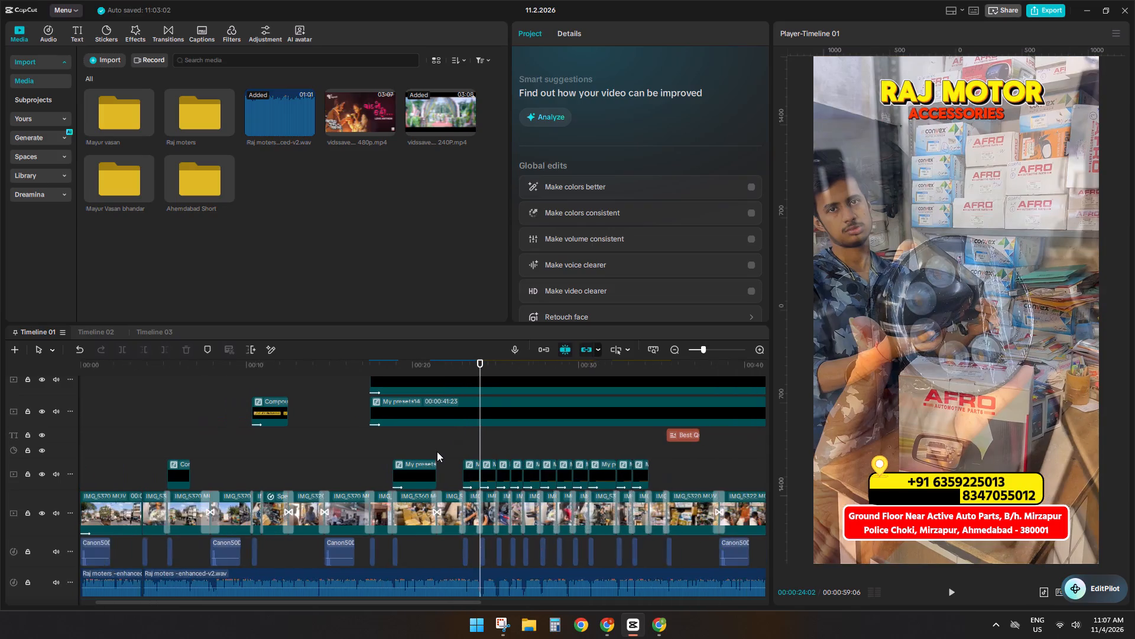
scroll(437, 451, "down", 3, "ctrl")
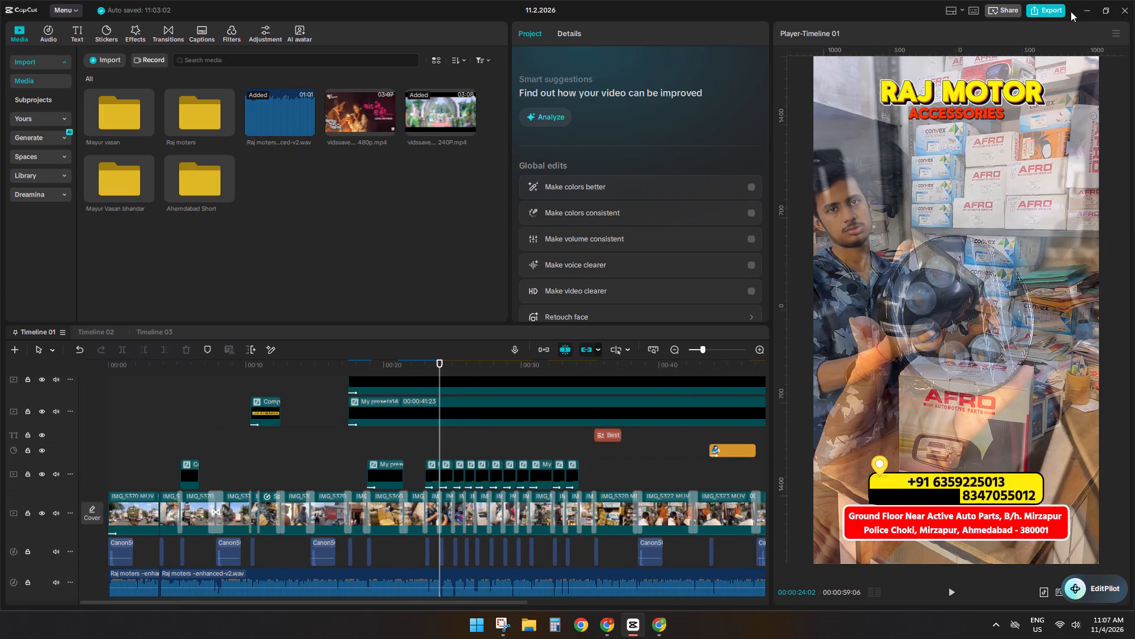
Open the export settings for Timeline 01 and open the export name for editing.
left_click(1056, 8)
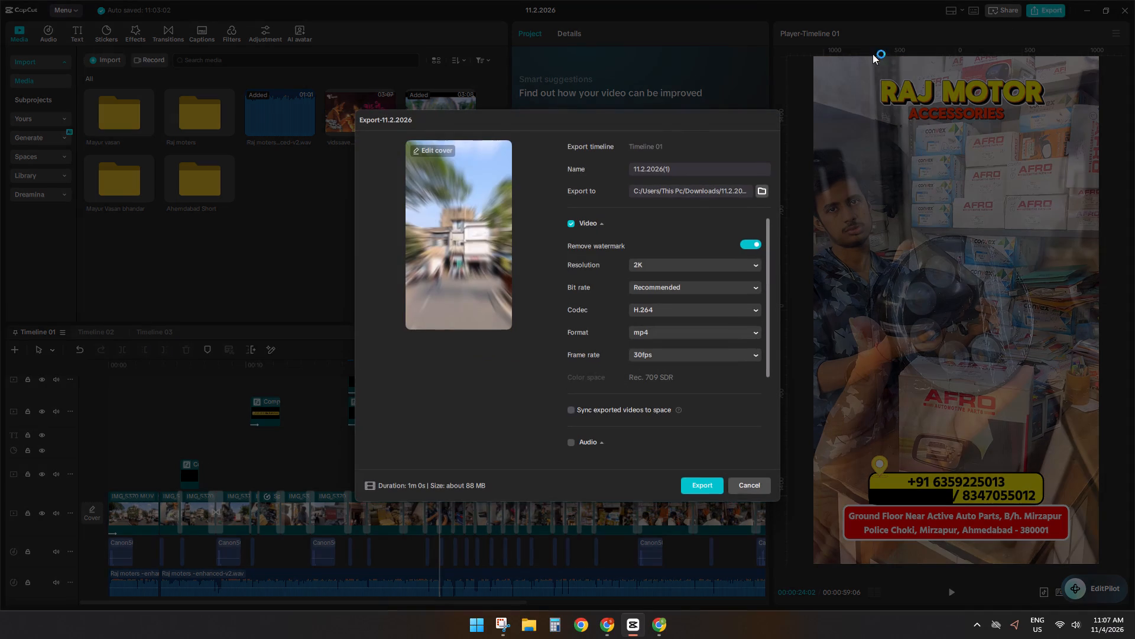
left_click(684, 167)
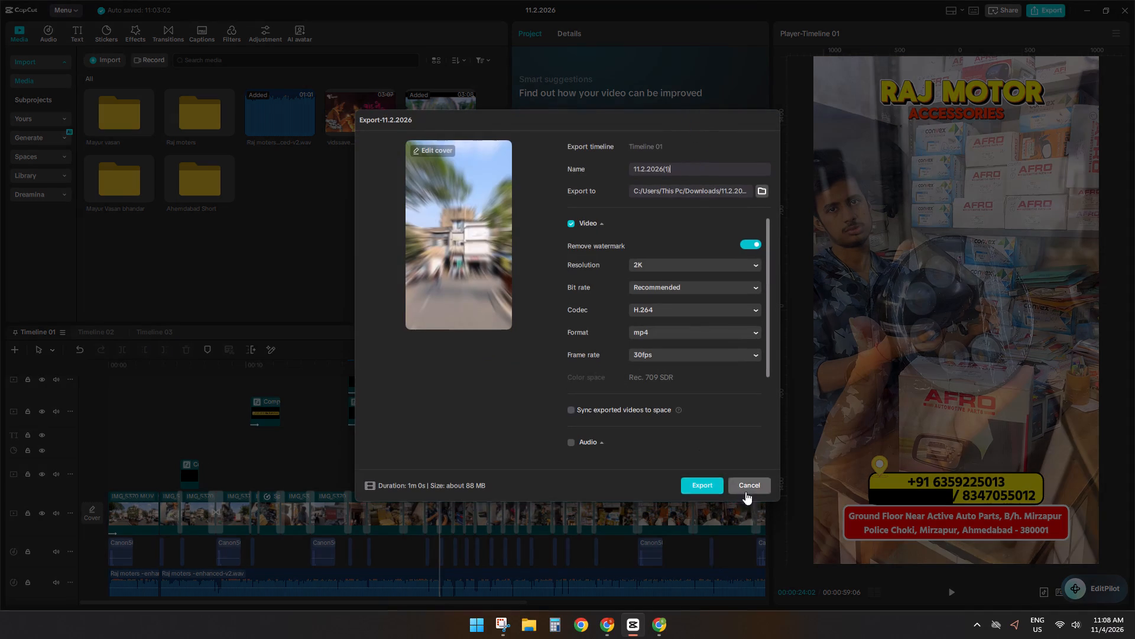
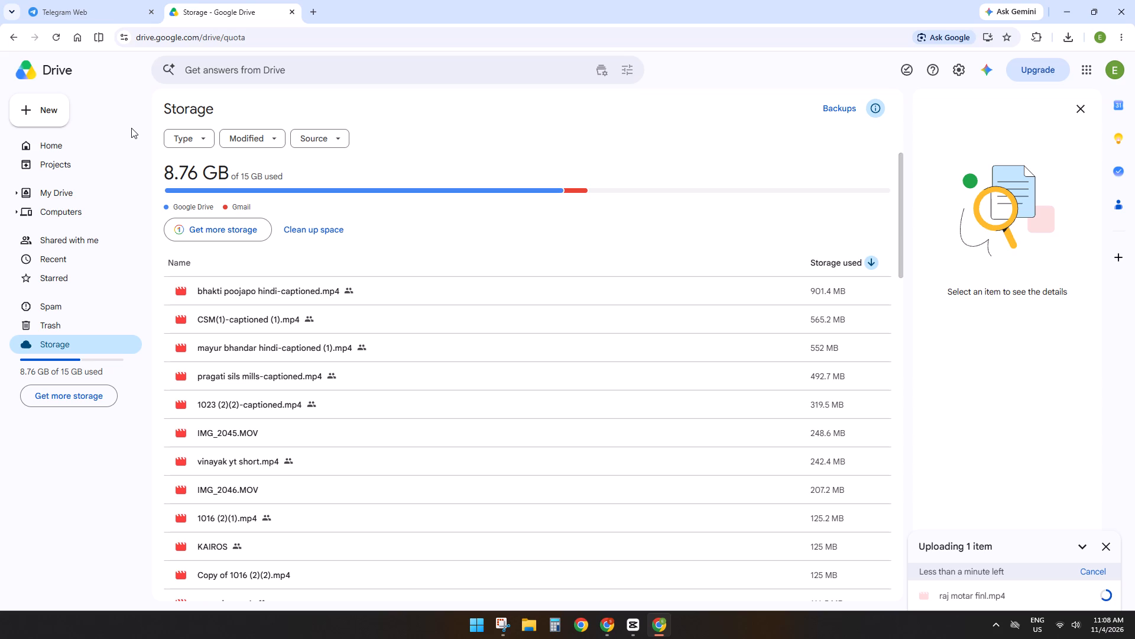
Switch to File Explorer and look through the folders on the NO NAME (F:) and USB Drive (E:) drives.
left_click(545, 638)
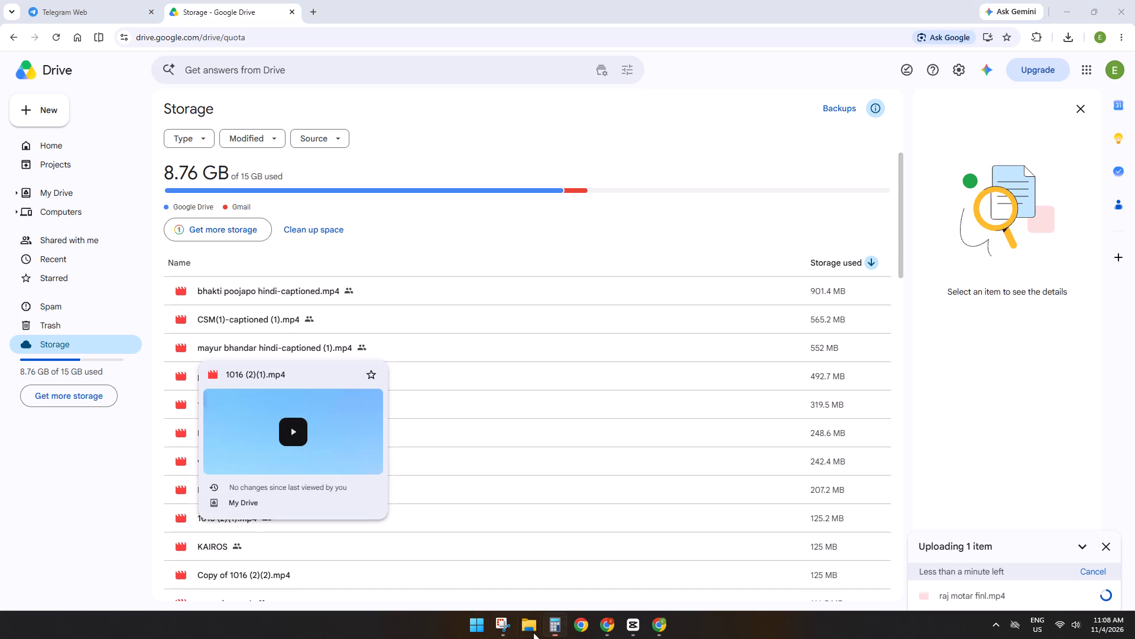
left_click(527, 631)
left_click(54, 479)
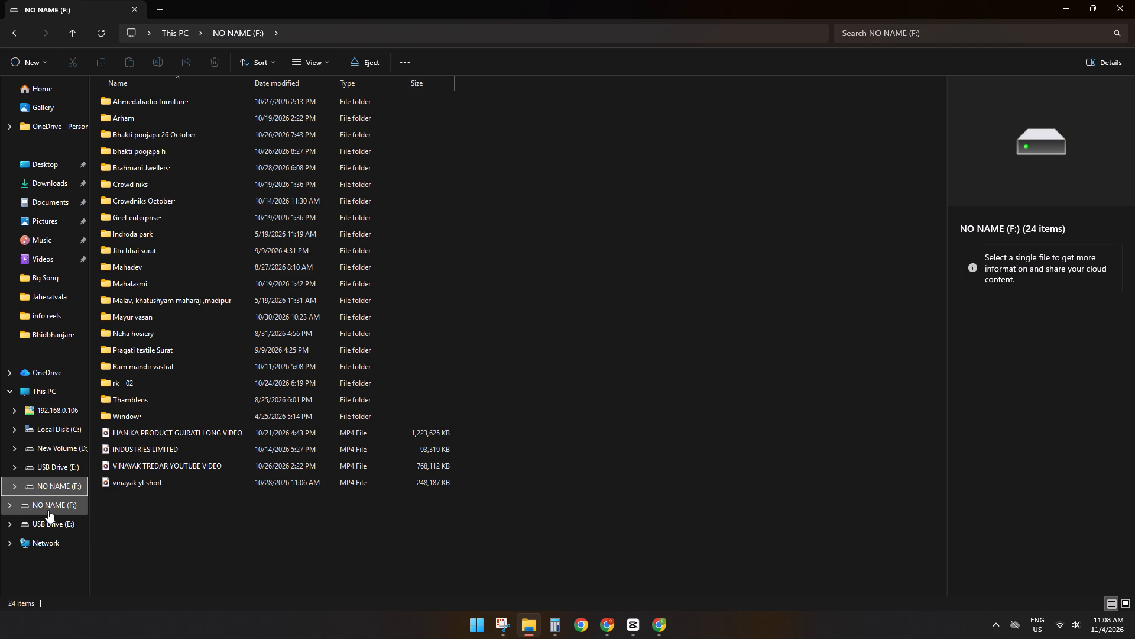
left_click(48, 510)
left_click(46, 524)
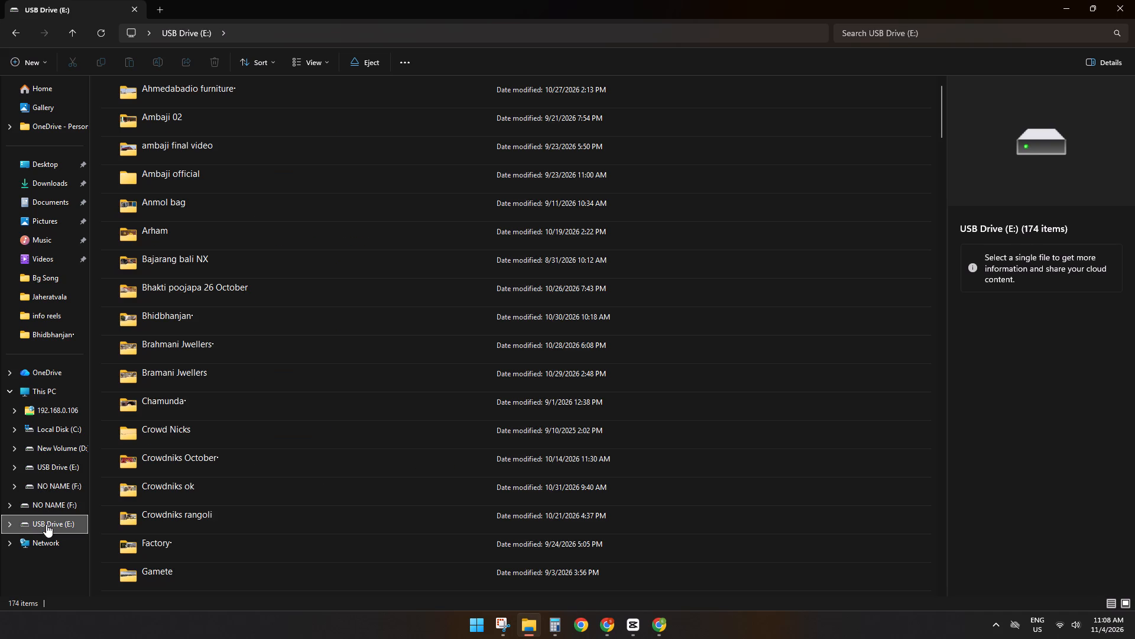
scroll(241, 224, "down", 2)
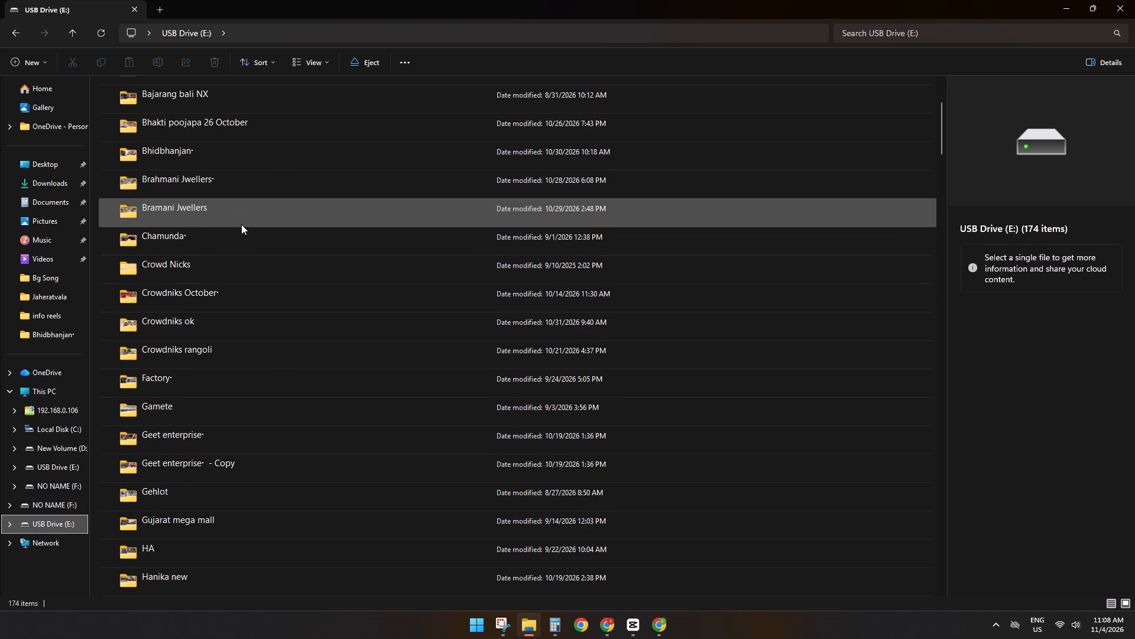
scroll(241, 224, "down", 5)
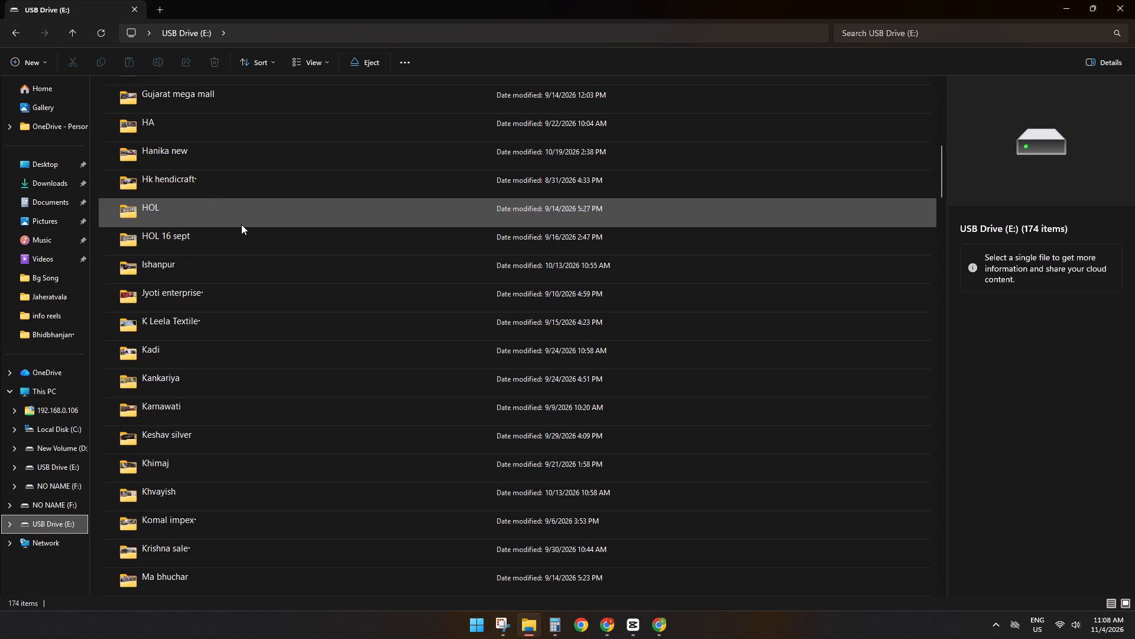
scroll(241, 224, "down", 9)
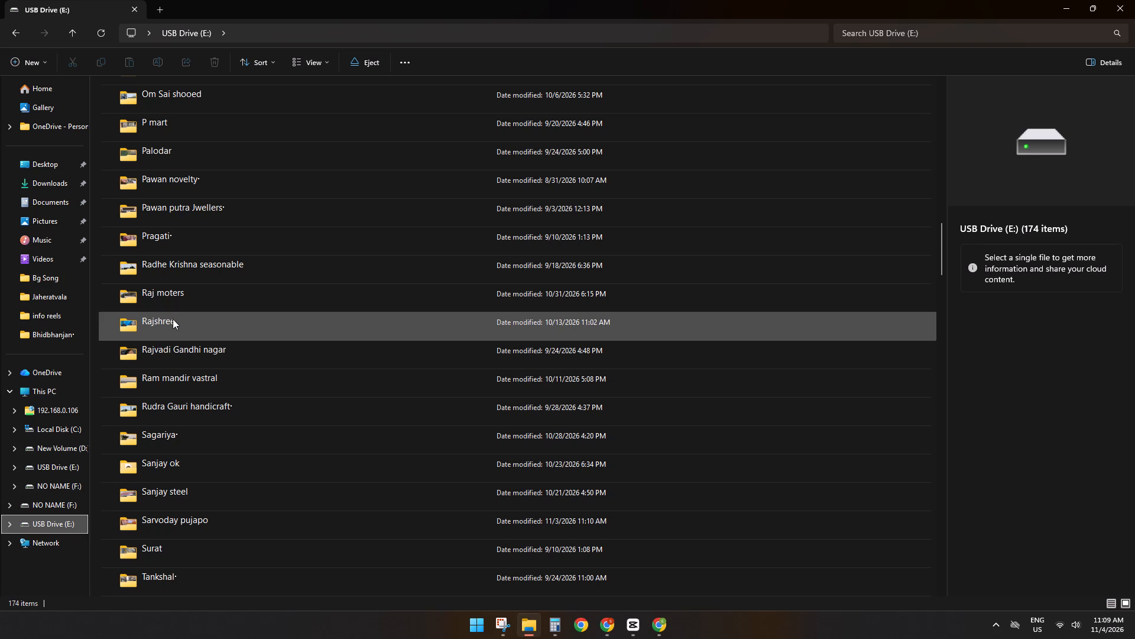
Examine the Jaheratvala folder on the Desktop, and the contents of USB Drive (E:), New Volume (D:) and Local Disk (C:).
left_click(56, 163)
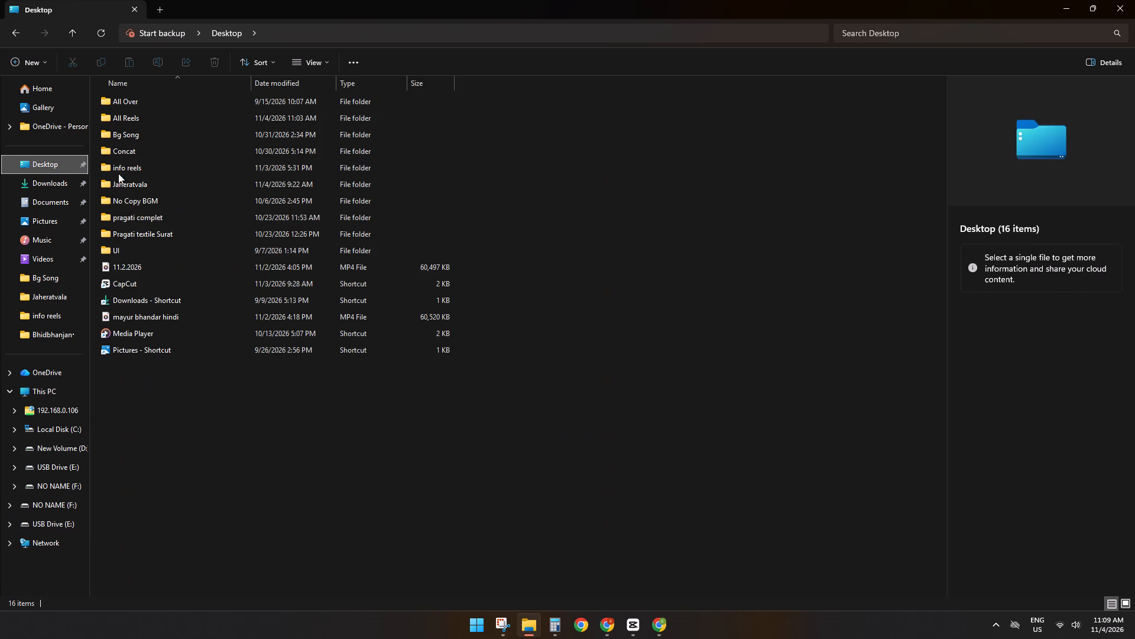
double_click(138, 184)
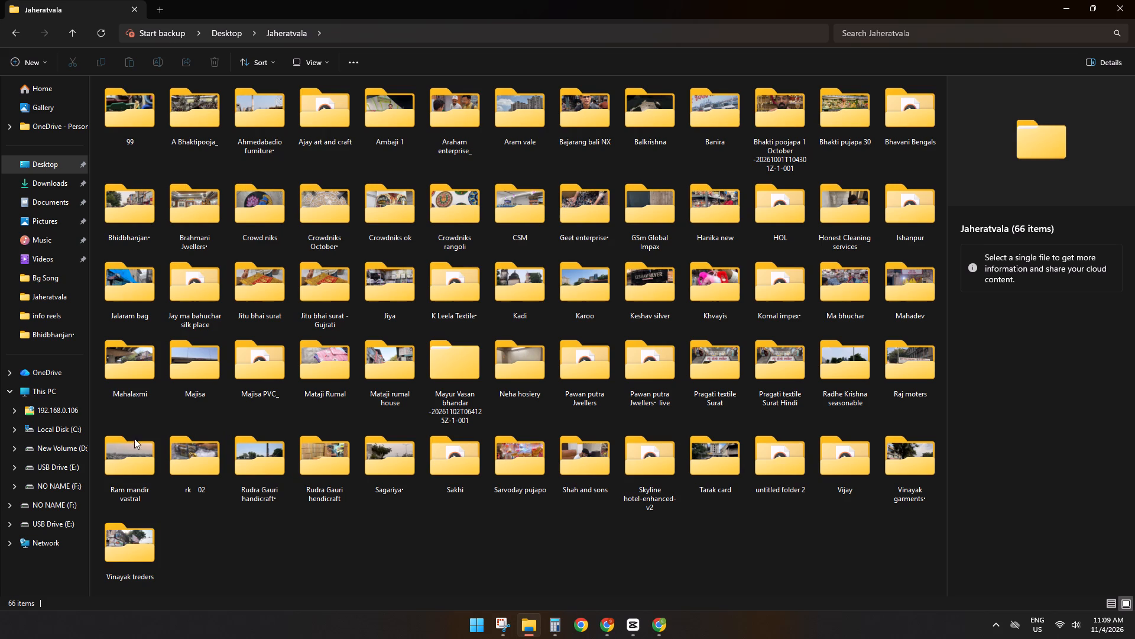
left_click(62, 462)
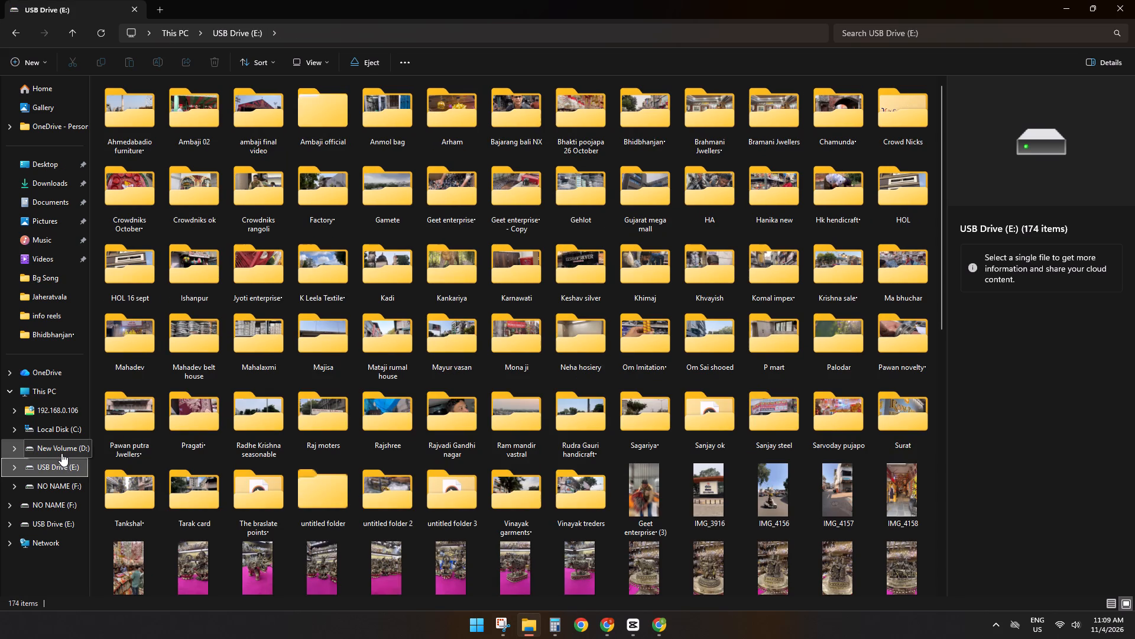
left_click(61, 453)
left_click(60, 434)
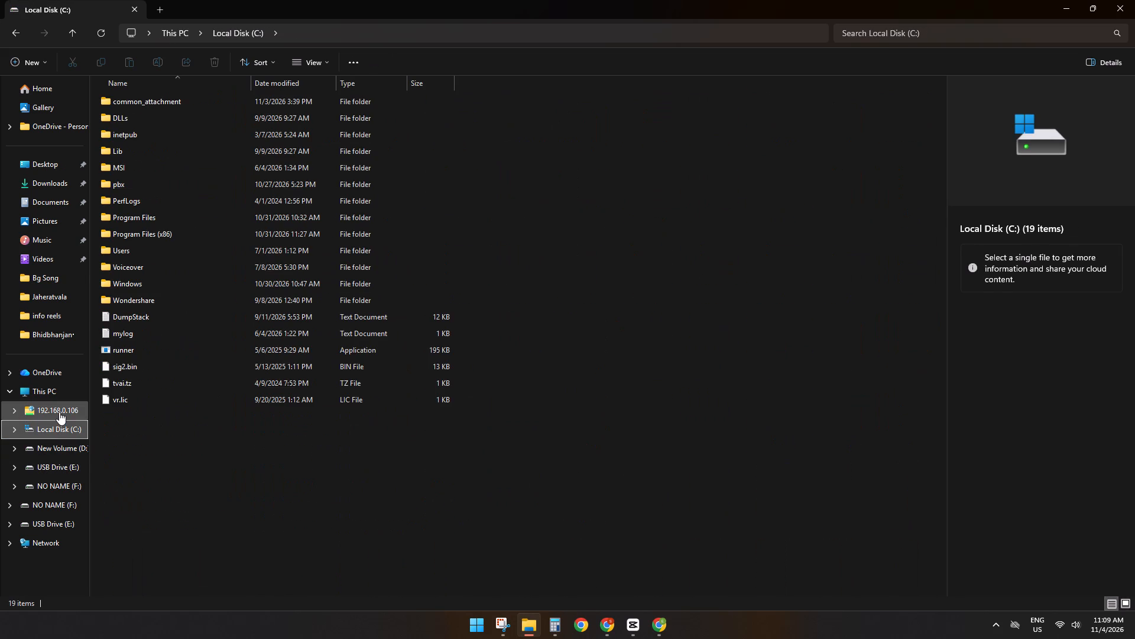
Remove the 192.168.0.106 network location from This PC.
right_click(59, 412)
left_click(199, 428)
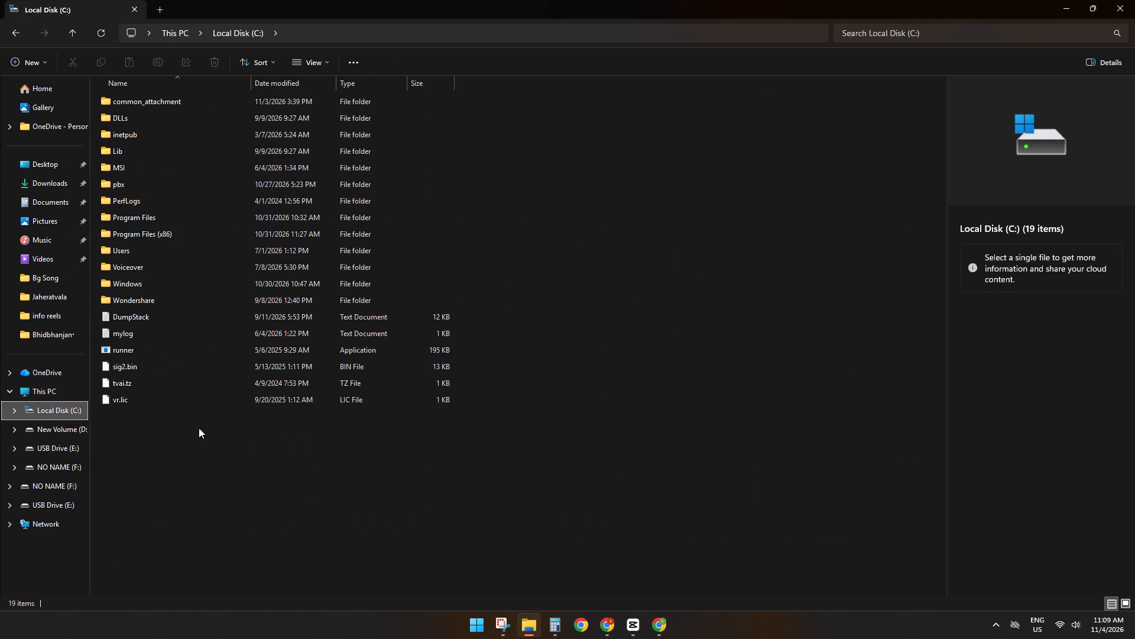
Look through the contents of New Volume (D:), USB Drive (E:) and NO NAME (F:).
left_click(65, 420)
left_click(59, 448)
left_click(65, 468)
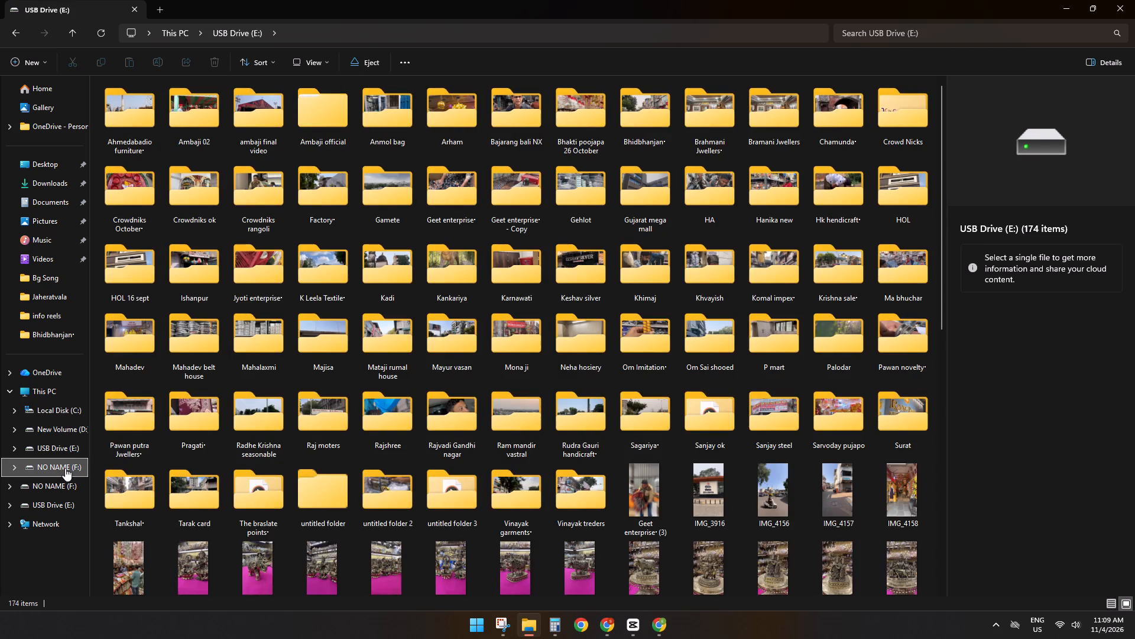
left_click(64, 477)
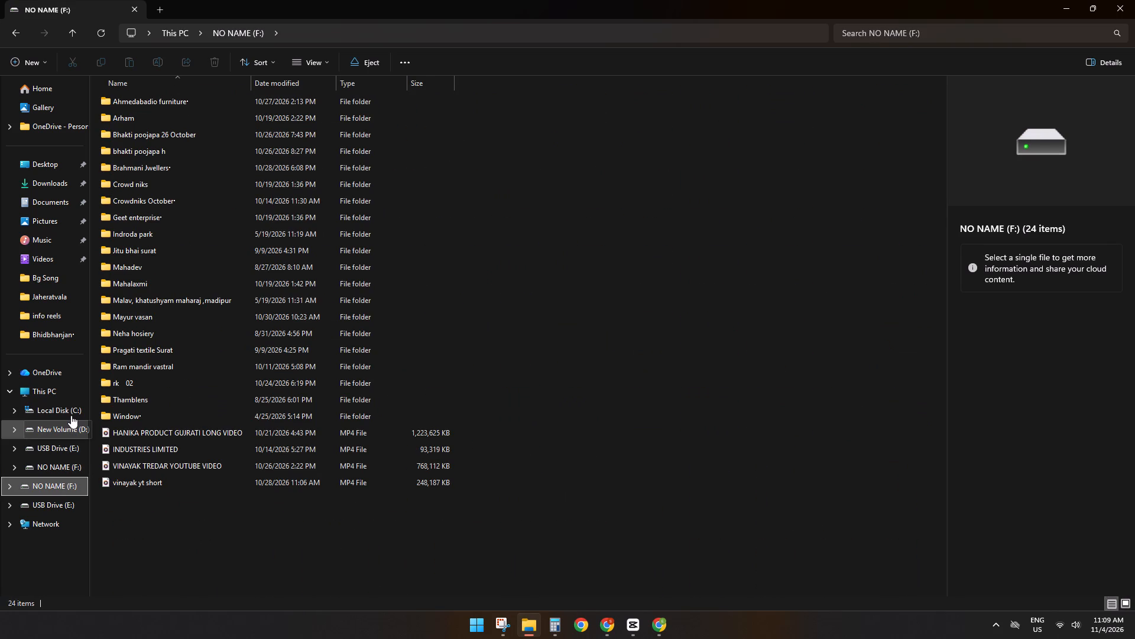
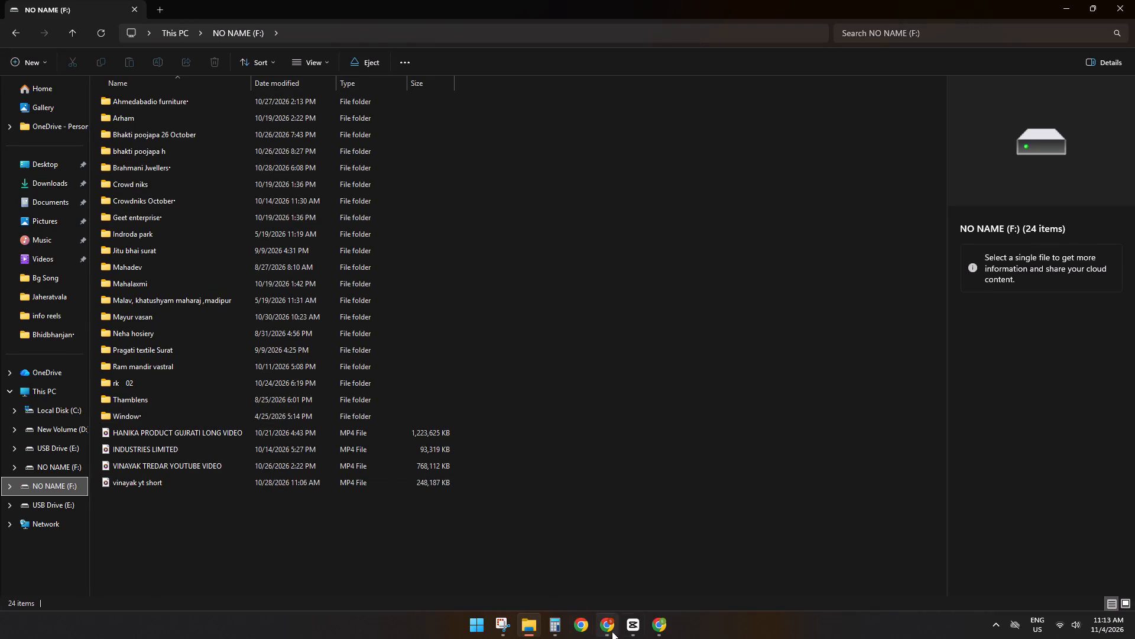
Switch to CapCut and examine Timeline 01 around the compound clip near the 10-second mark.
left_click(634, 632)
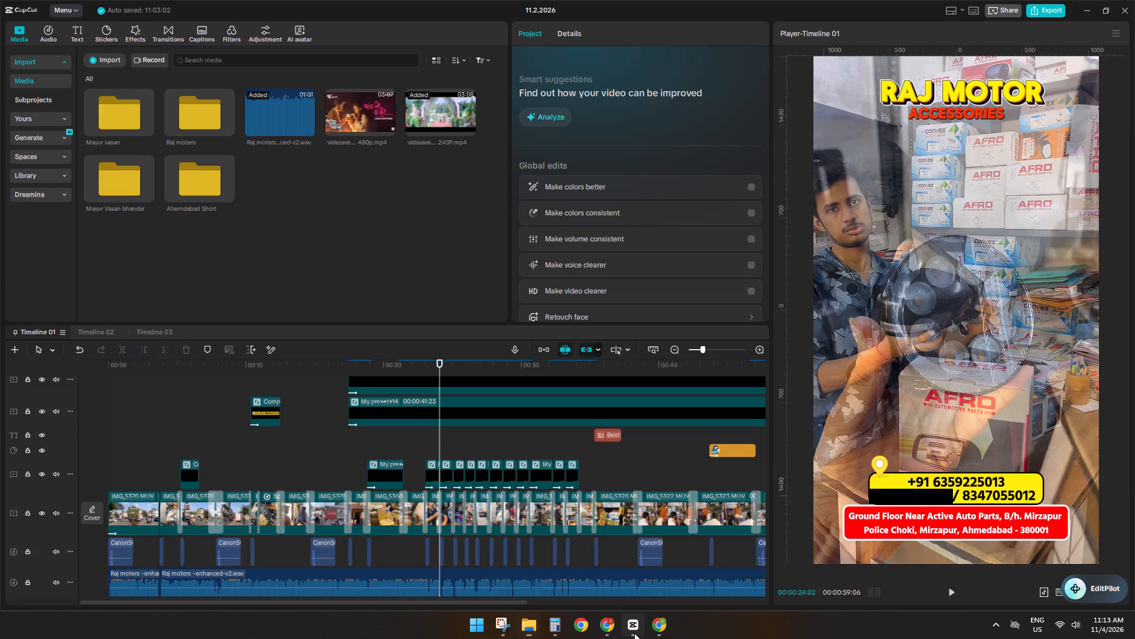
scroll(475, 446, "down", 5, "ctrl")
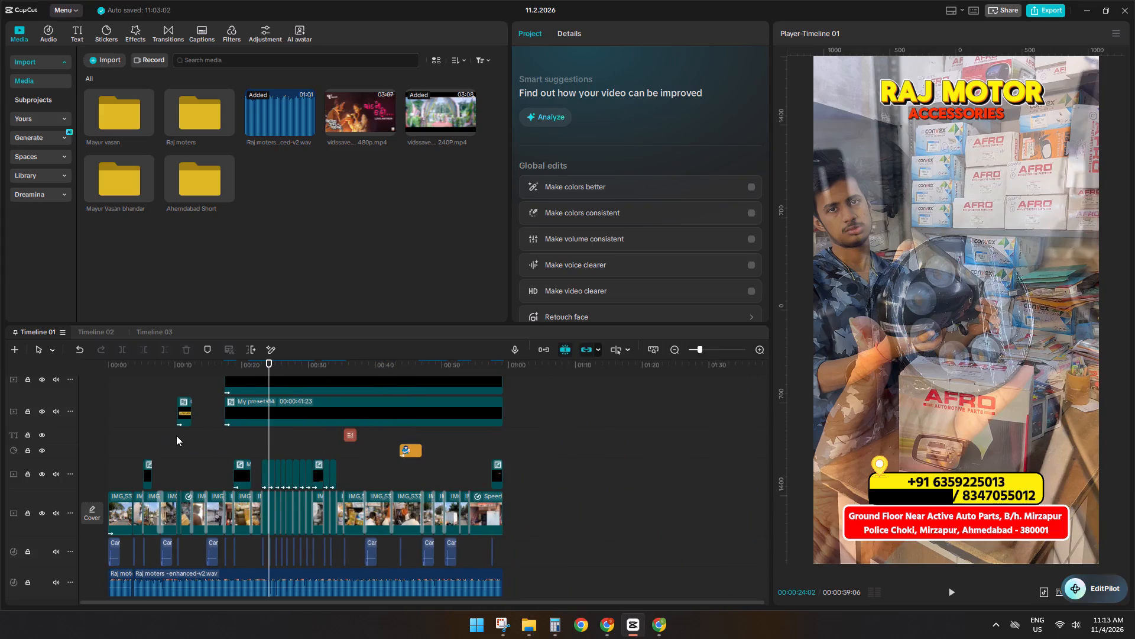
left_click(187, 433)
scroll(192, 442, "up", 2, "ctrl")
scroll(192, 442, "down", 1, "ctrl")
scroll(192, 442, "up", 7, "ctrl")
left_click(191, 378)
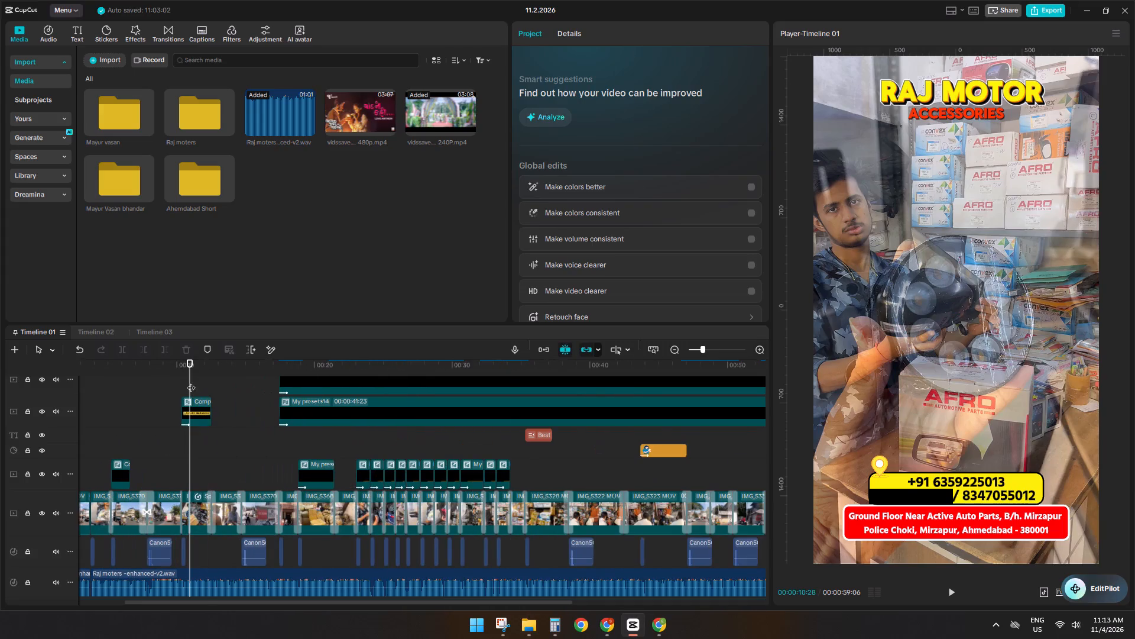
scroll(196, 404, "up", 4, "ctrl")
double_click(181, 384)
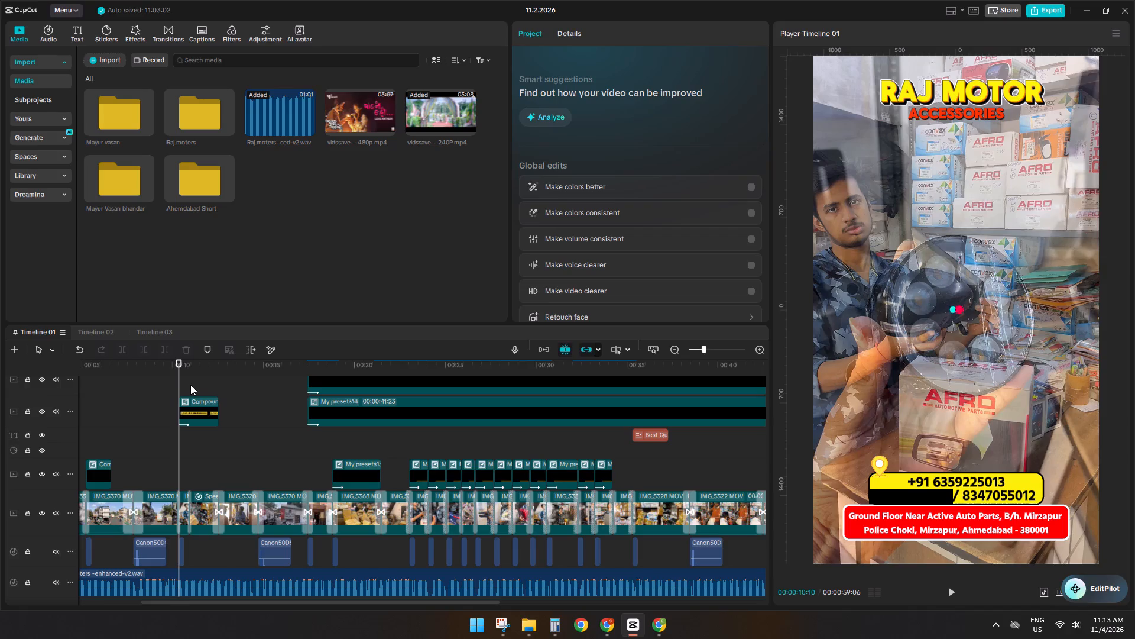
double_click(191, 385)
left_click_drag(186, 386, 183, 388)
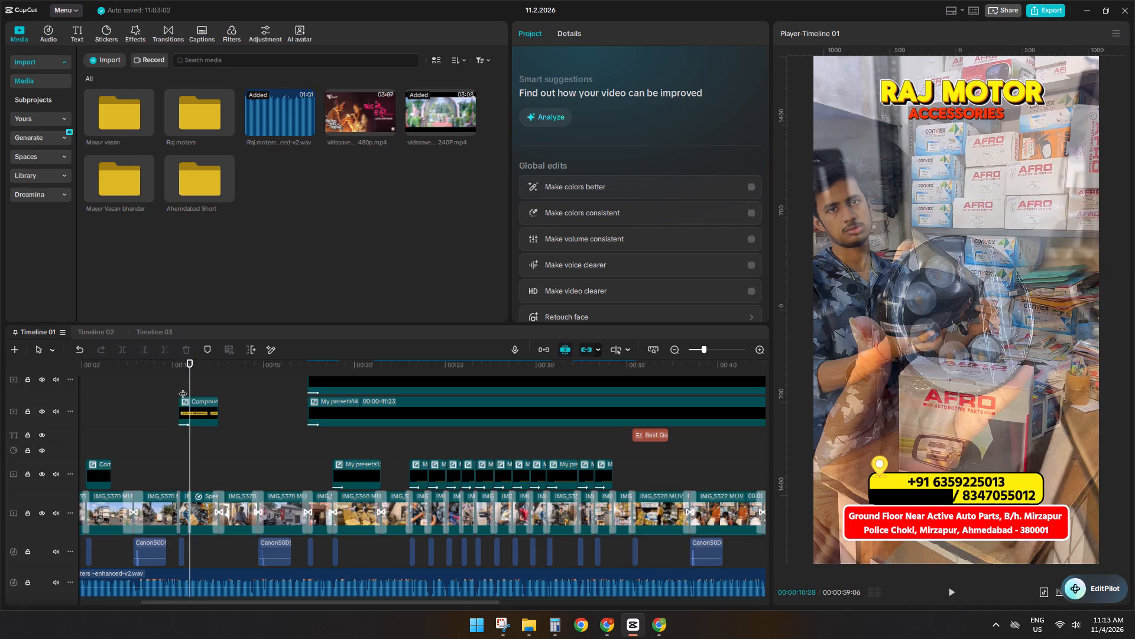
left_click_drag(183, 388, 180, 389)
double_click(192, 384)
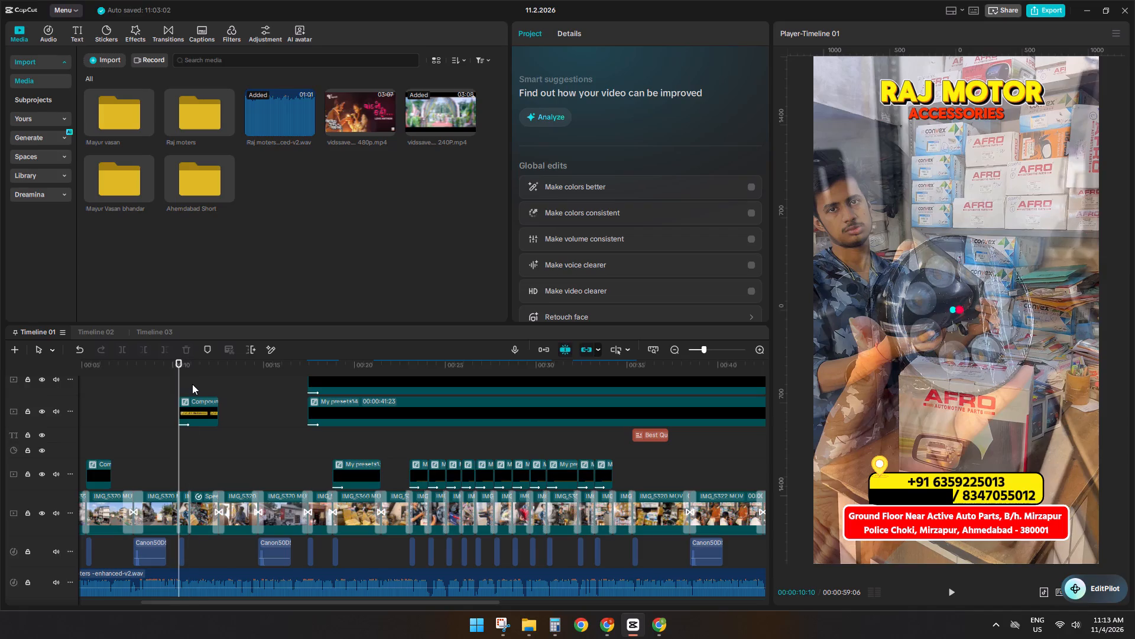
left_click_drag(192, 384, 220, 385)
left_click(220, 385)
double_click(177, 383)
left_click_drag(186, 382, 195, 381)
triple_click(195, 381)
left_click(195, 381)
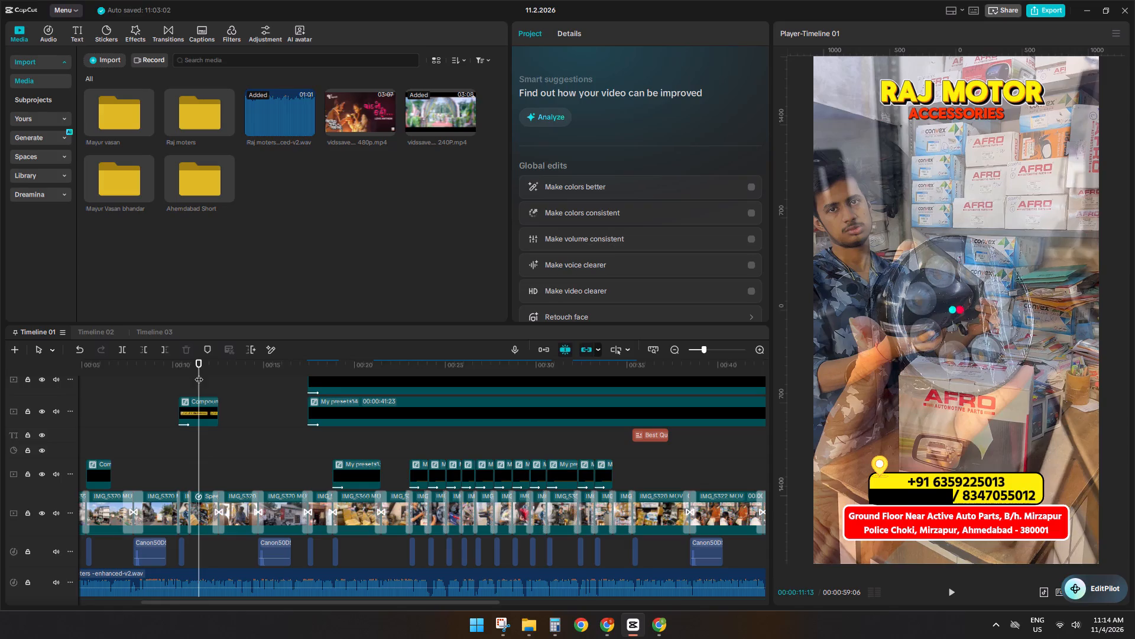
double_click(182, 388)
left_click_drag(184, 388, 193, 385)
left_click(193, 385)
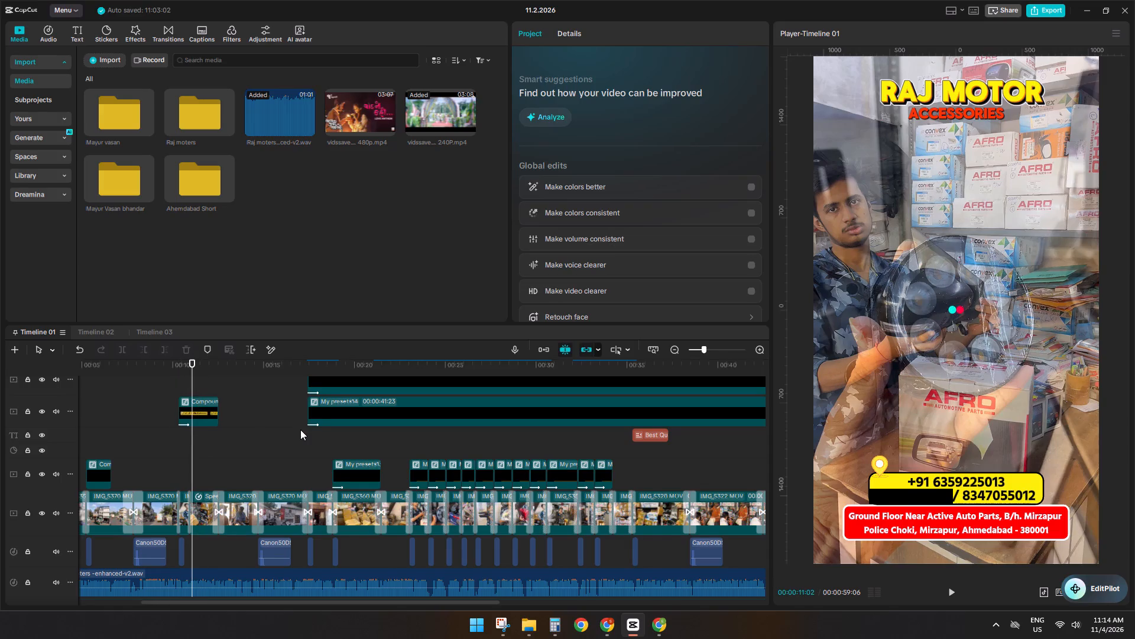
Examine the Timeline 01 section around the short preset clip between about 18 and 21 seconds.
scroll(300, 430, "down", 4, "ctrl")
left_click(316, 430)
left_click(306, 430)
triple_click(301, 432)
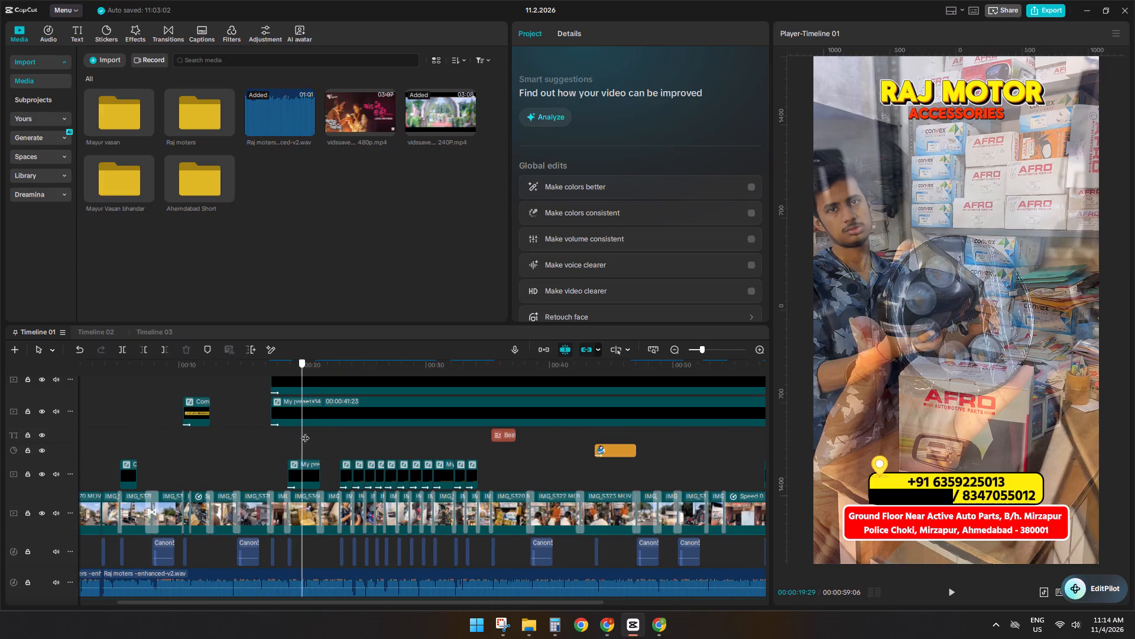
double_click(307, 431)
scroll(309, 435, "up", 11, "ctrl")
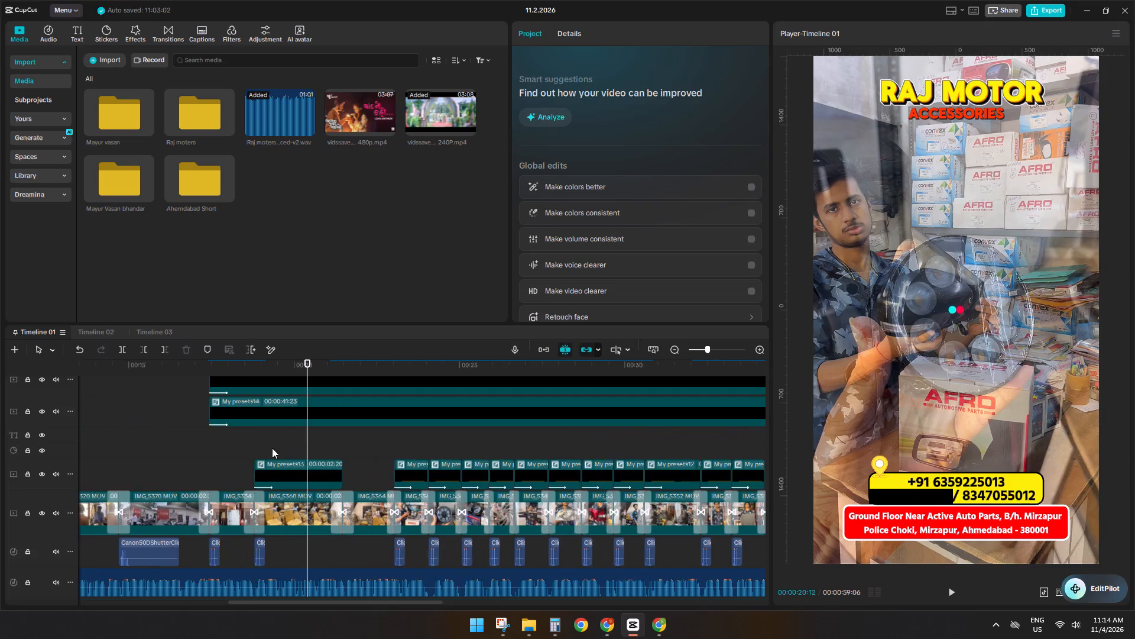
left_click(255, 440)
left_click_drag(255, 440, 344, 430)
left_click_drag(344, 430, 270, 433)
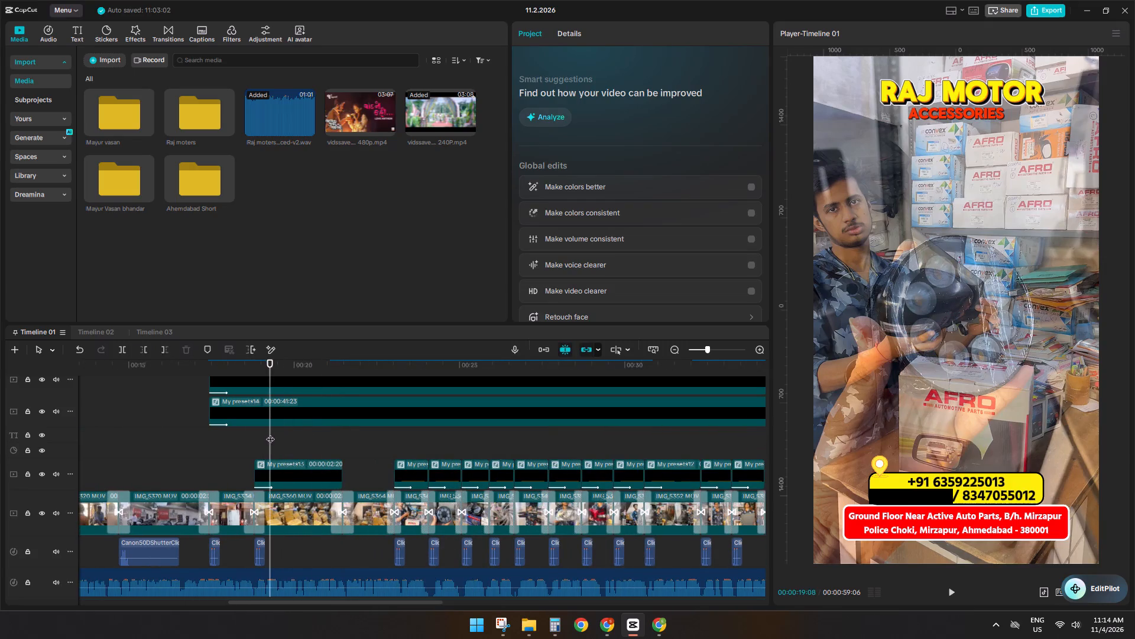
left_click(309, 435)
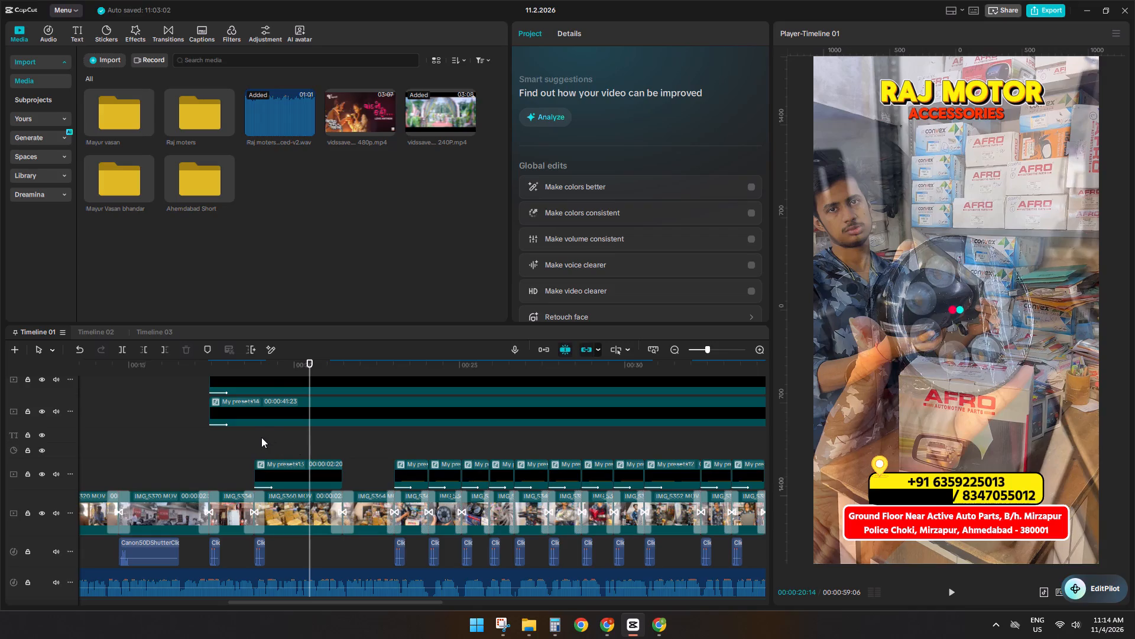
triple_click(259, 440)
left_click(257, 441)
left_click(323, 435)
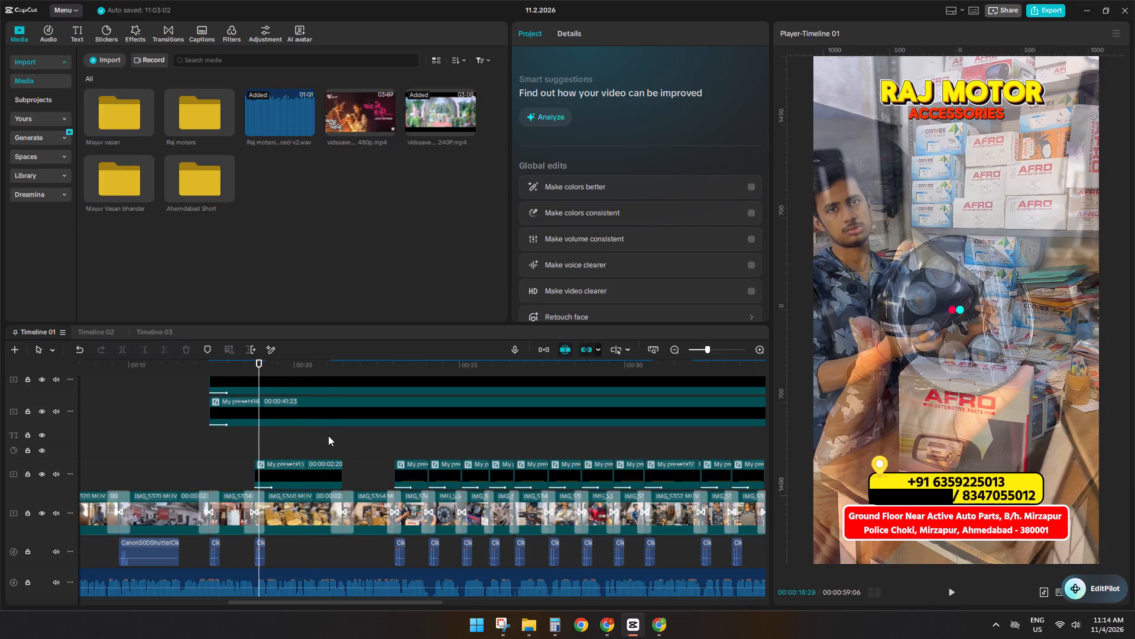
left_click(328, 435)
left_click_drag(328, 435, 268, 441)
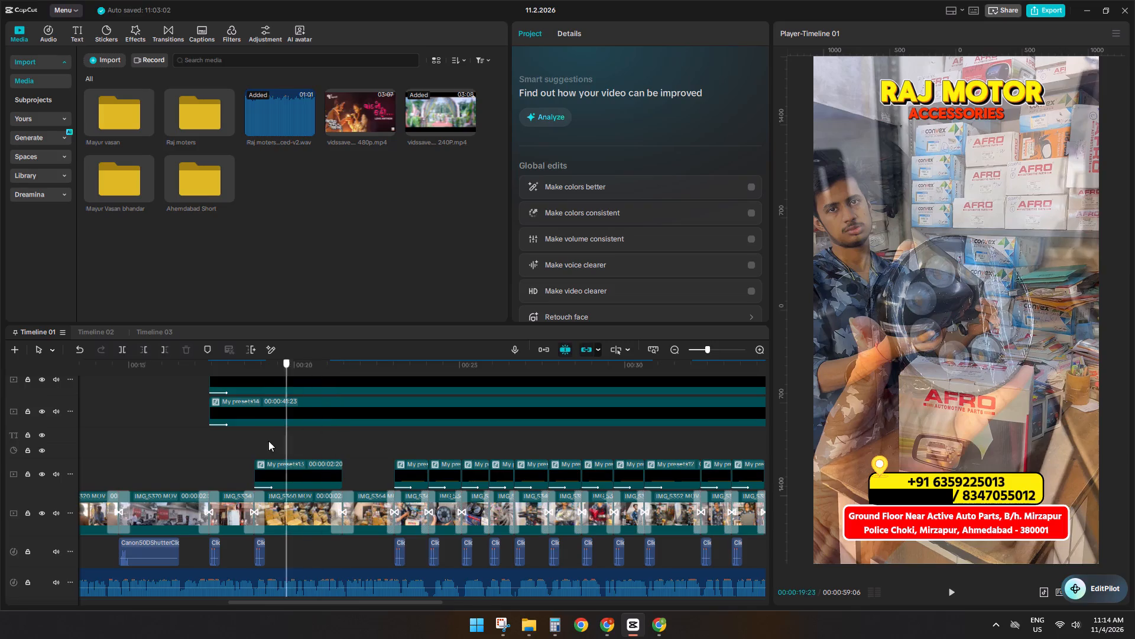
left_click_drag(268, 441, 248, 441)
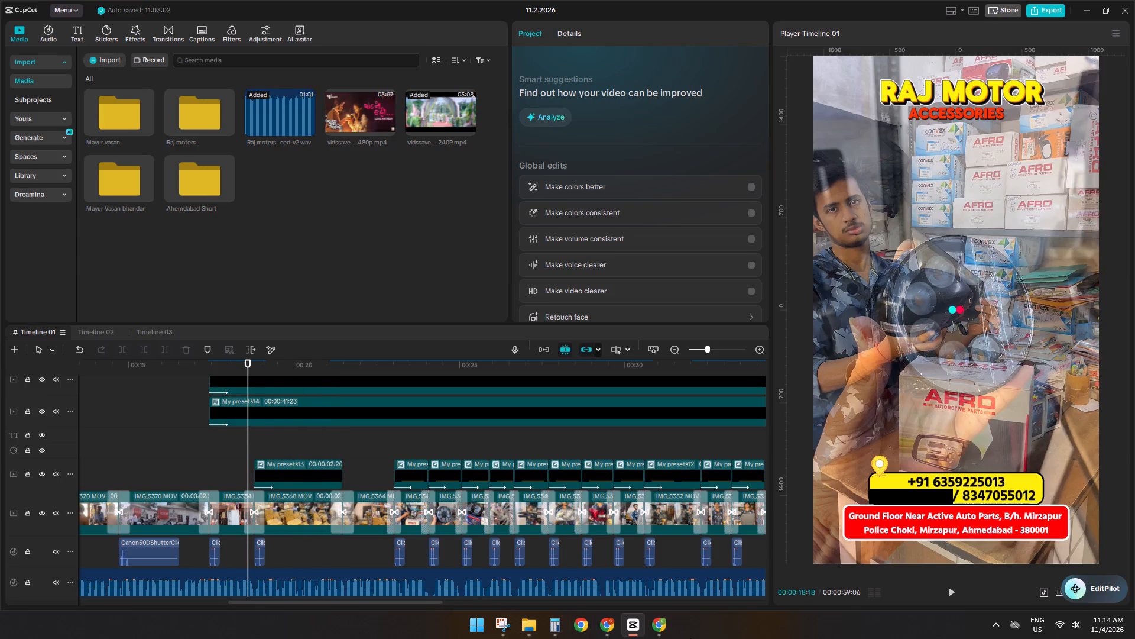
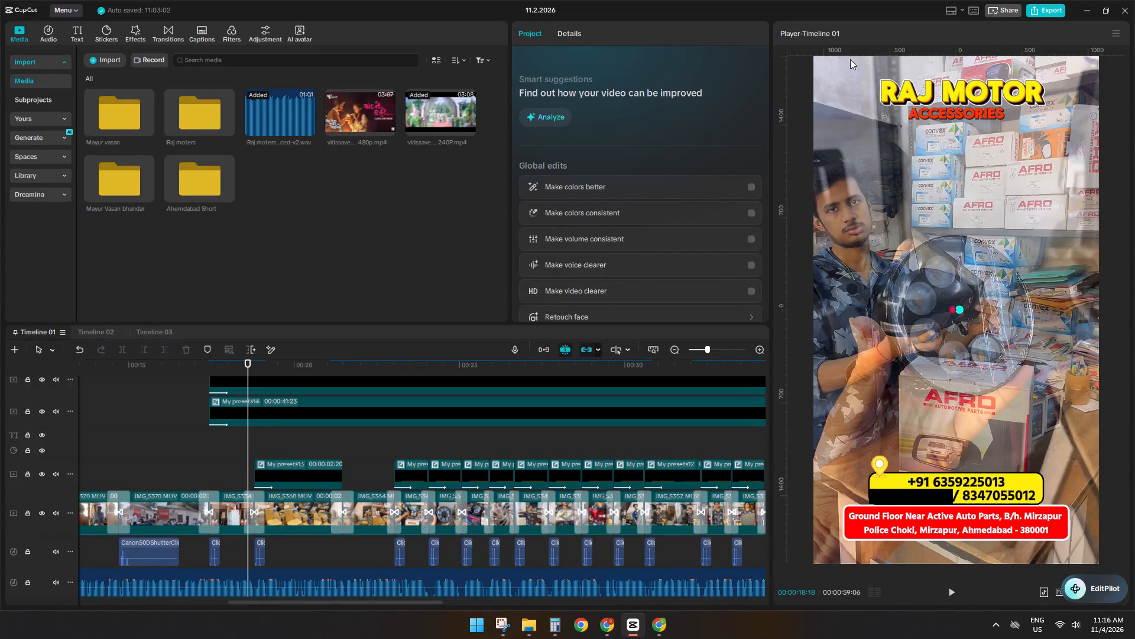
Switch to Chrome and check the Google Drive storage page and the raj motar finl.mp4 upload.
left_click(659, 624)
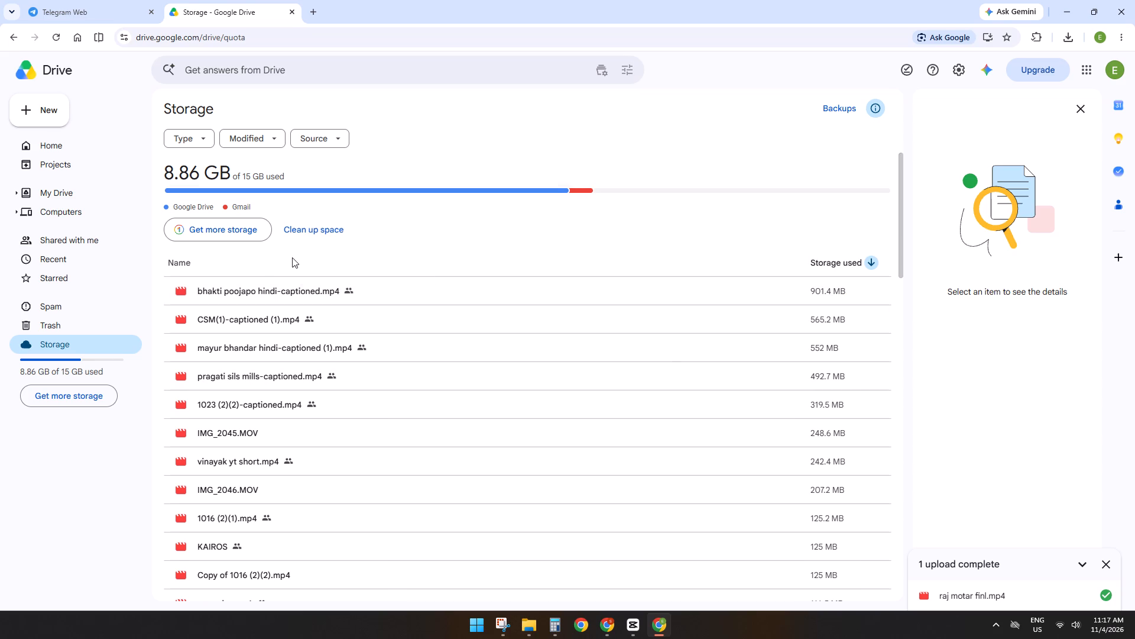
left_click(269, 260)
Switch to CapCut and examine Timeline 01 around the start of the long preset clip near 17 seconds.
left_click(638, 630)
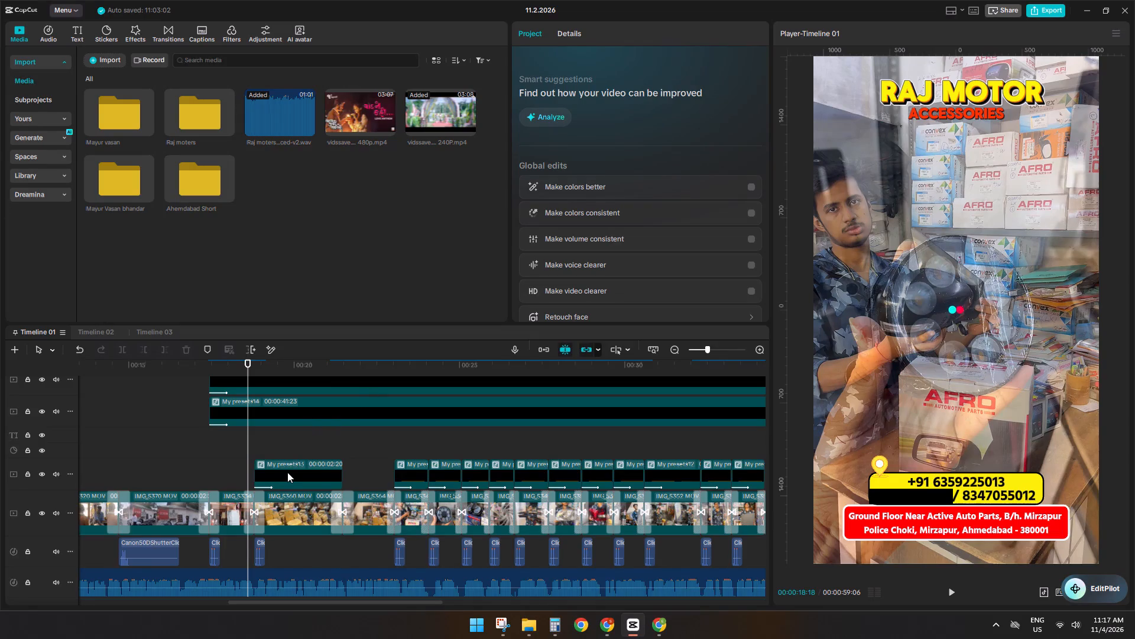
scroll(287, 472, "down", 8, "ctrl")
left_click(280, 440)
left_click_drag(280, 440, 222, 442)
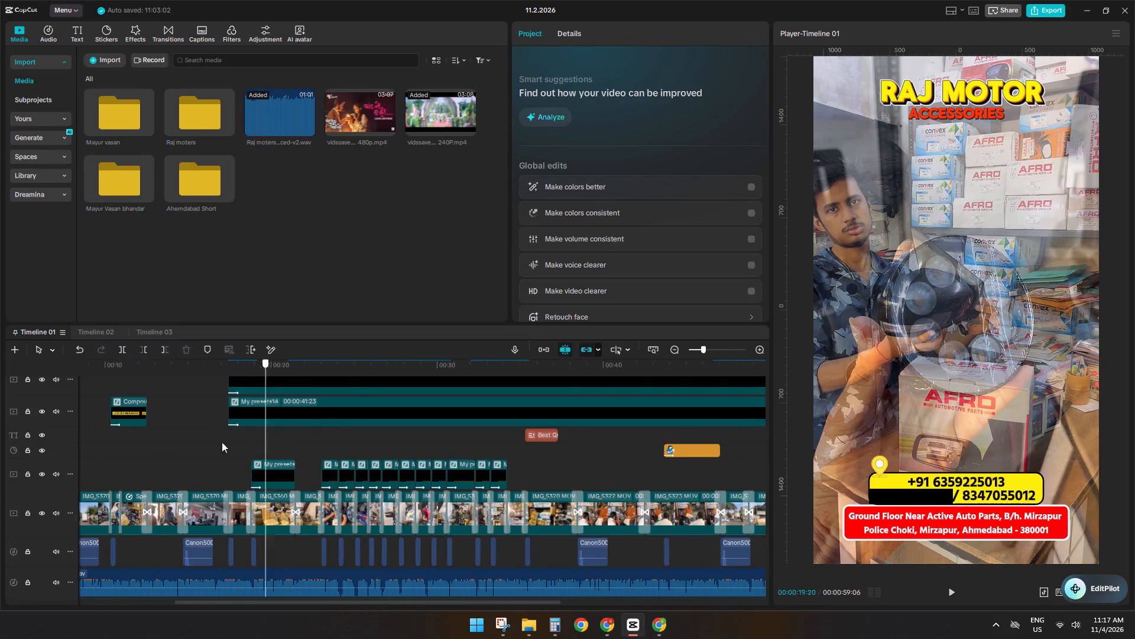
left_click_drag(222, 442, 229, 442)
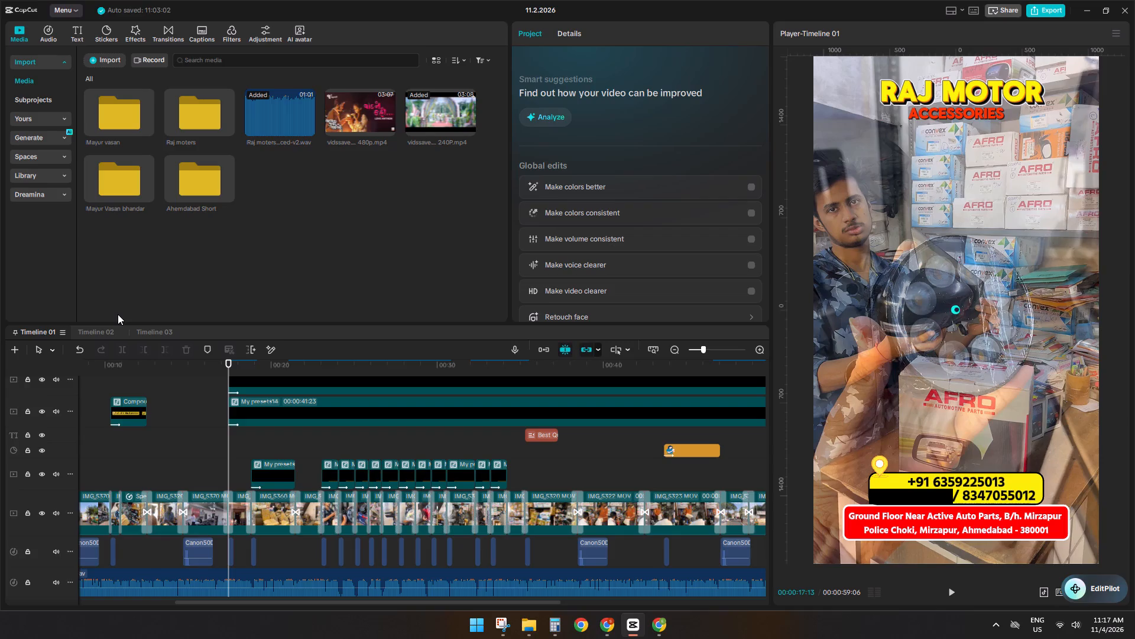
Close the 11.2.2026 project in the editor.
left_click(1124, 8)
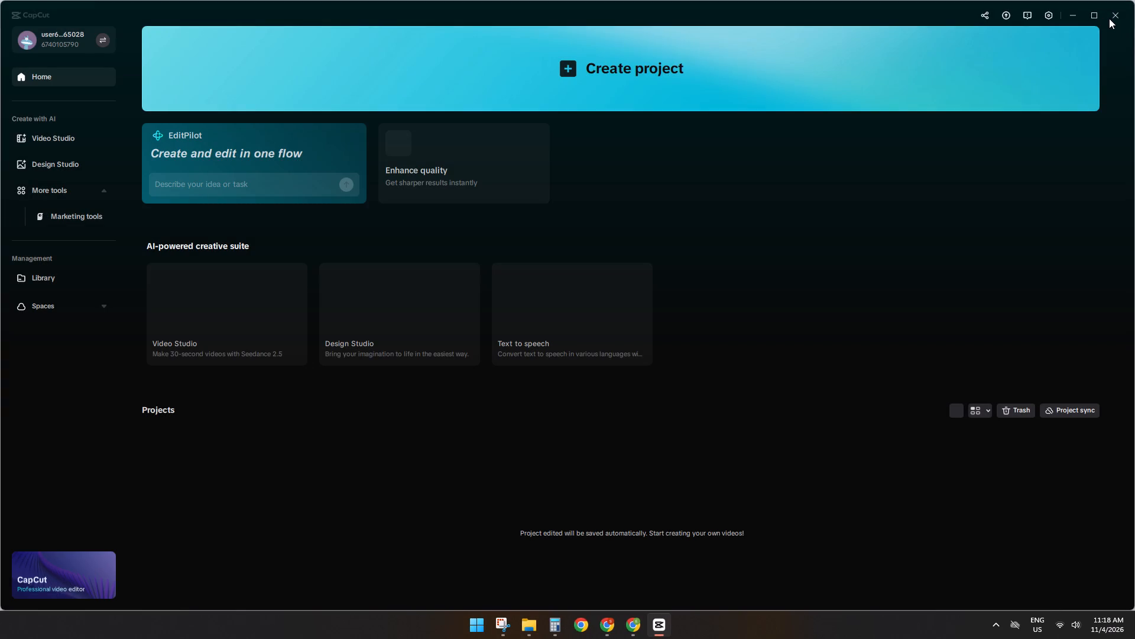
Close the CapCut home window and return to Google Drive in Chrome.
left_click(1114, 15)
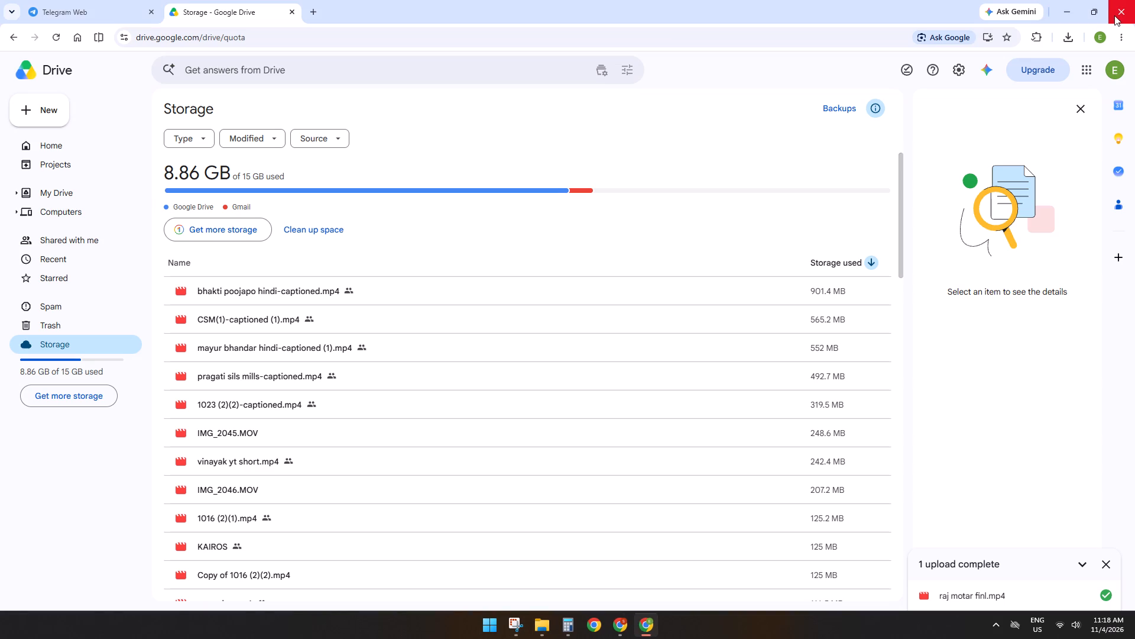
From the Drive home page, share raj motar finl.mp4 with anyone who has the link and copy its link.
left_click(49, 144)
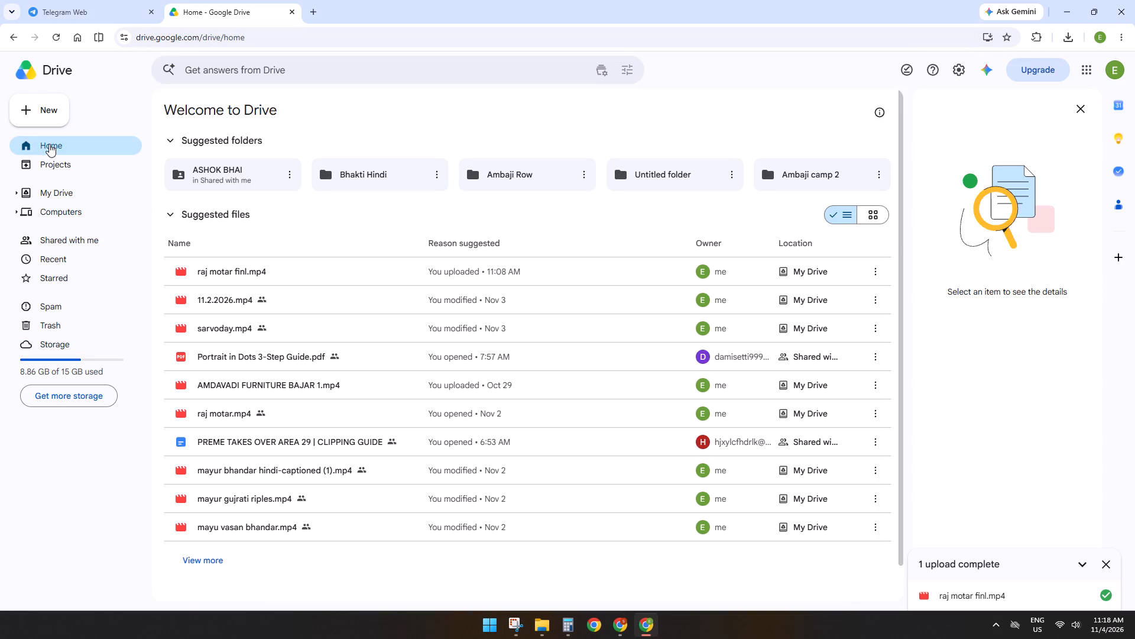
left_click(218, 274)
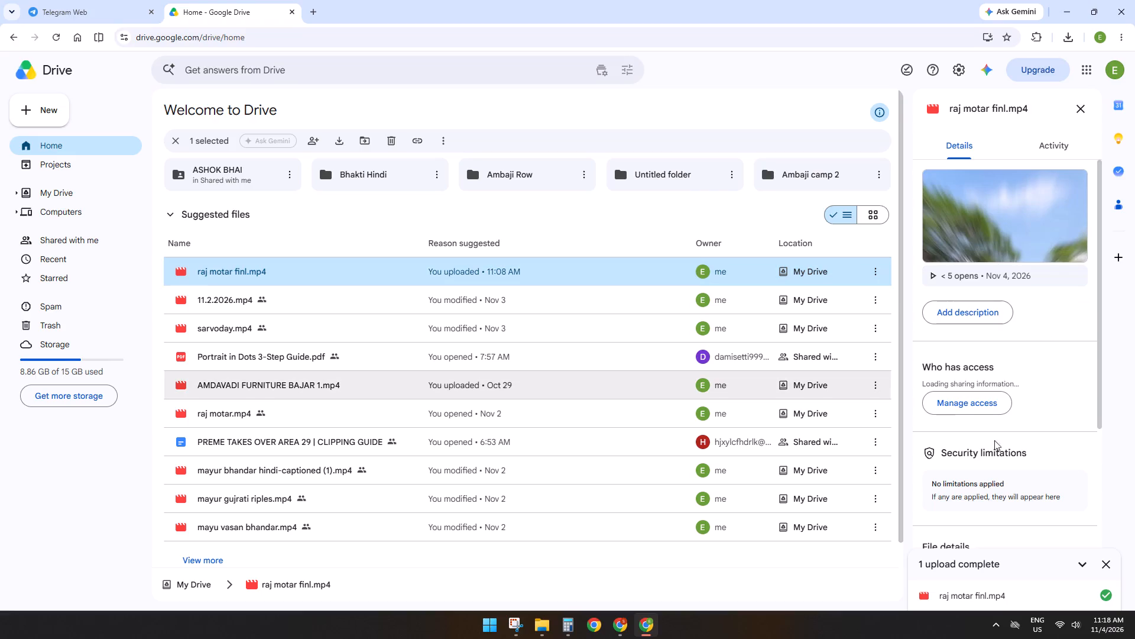
left_click(949, 430)
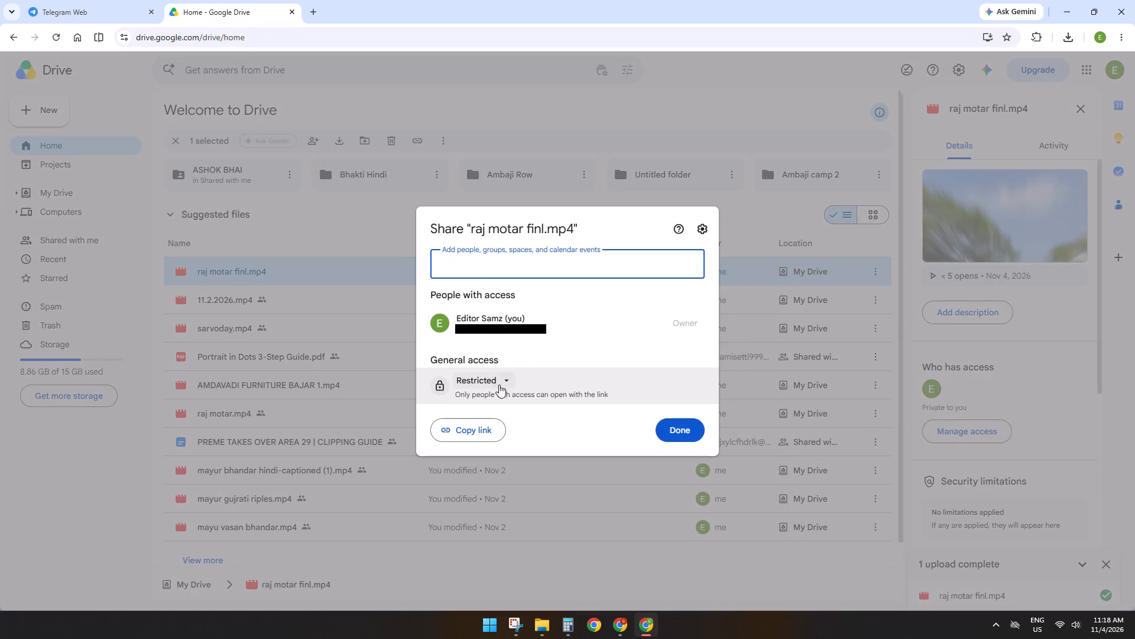
left_click(494, 383)
left_click(523, 428)
left_click(474, 452)
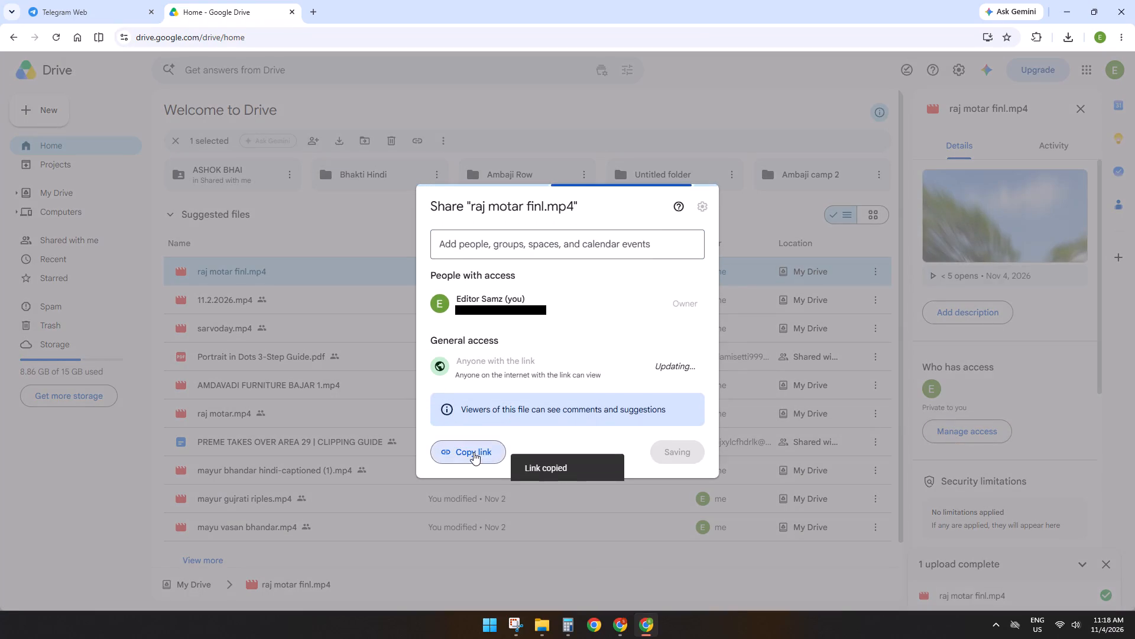
left_click(675, 448)
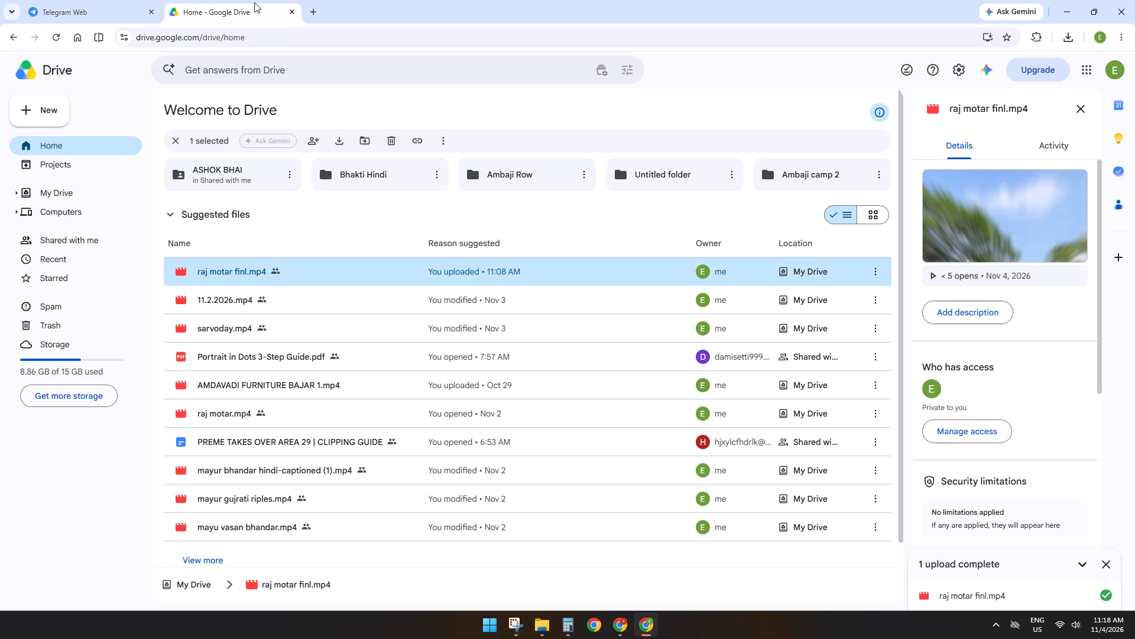